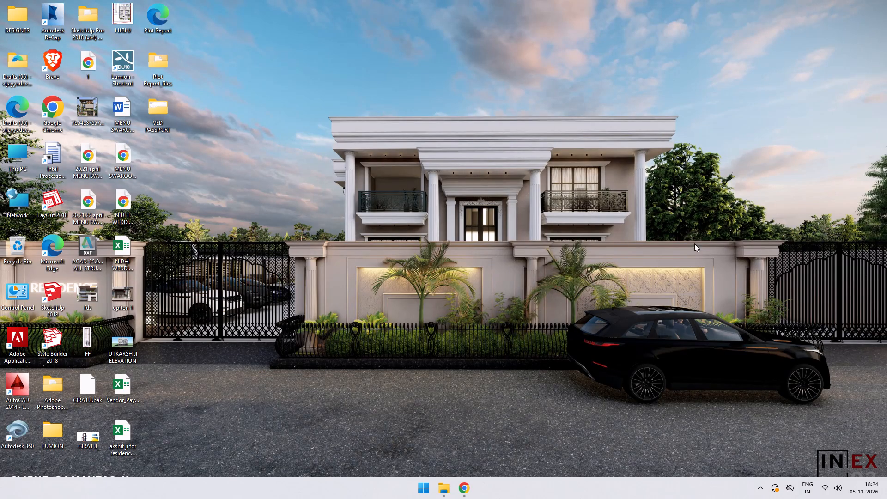
Open the 02.11.2026 FLOOR PLAN drawing from Ramesh Ji's client folder under INEX.92 > 2026 on the Designer (N:) drive.
left_click(448, 496)
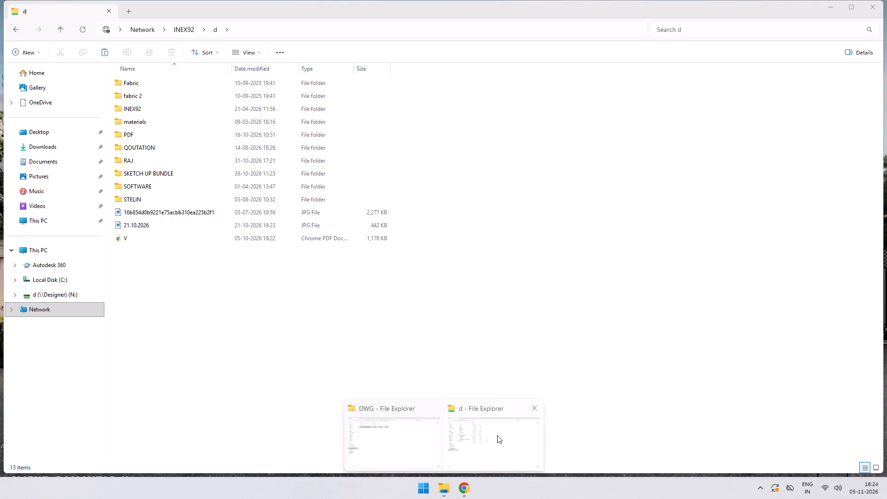
left_click(497, 435)
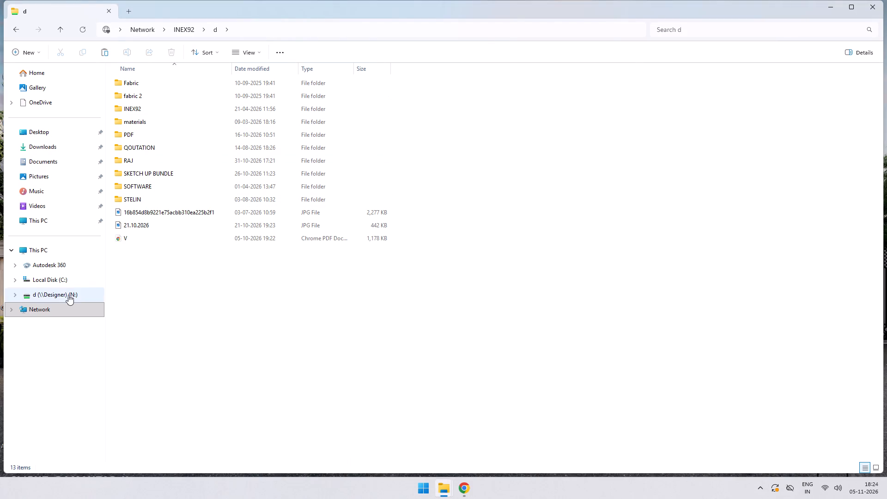
left_click(58, 250)
double_click(177, 127)
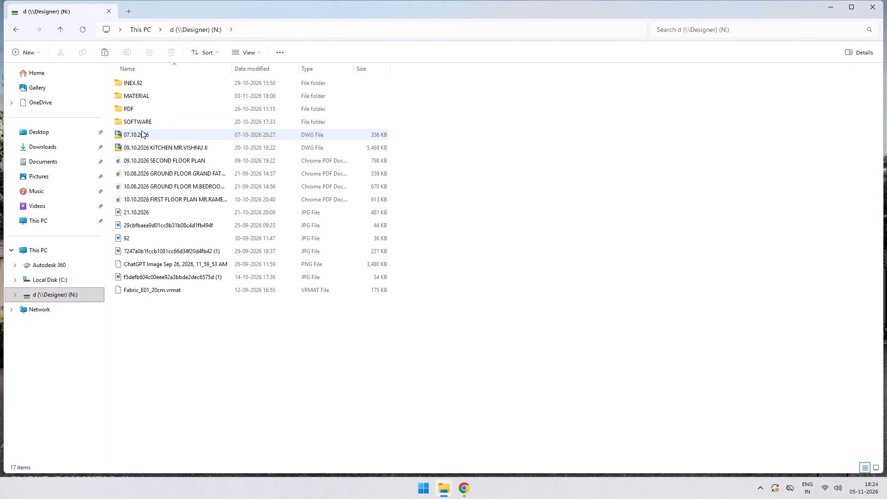
double_click(152, 85)
double_click(152, 163)
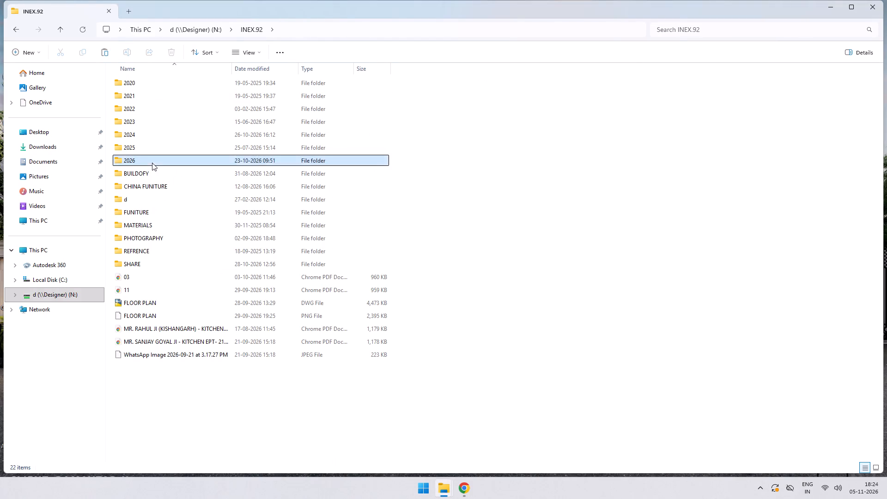
scroll(180, 248, "down", 5)
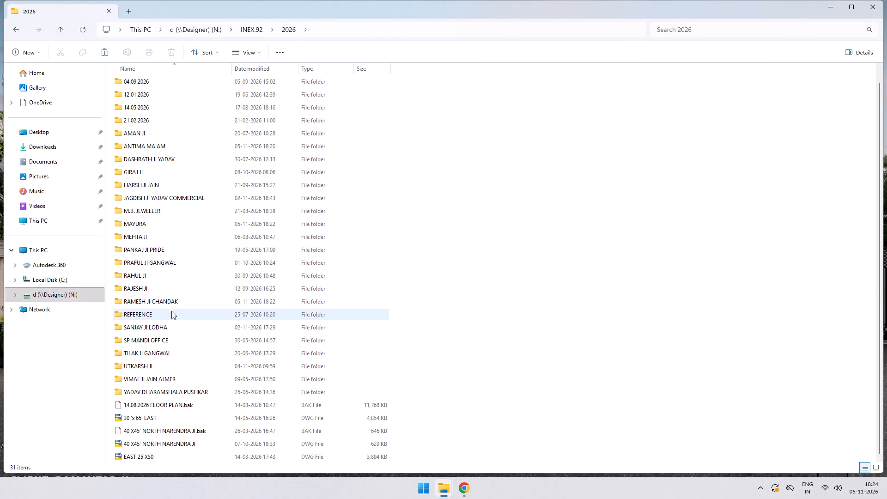
double_click(168, 305)
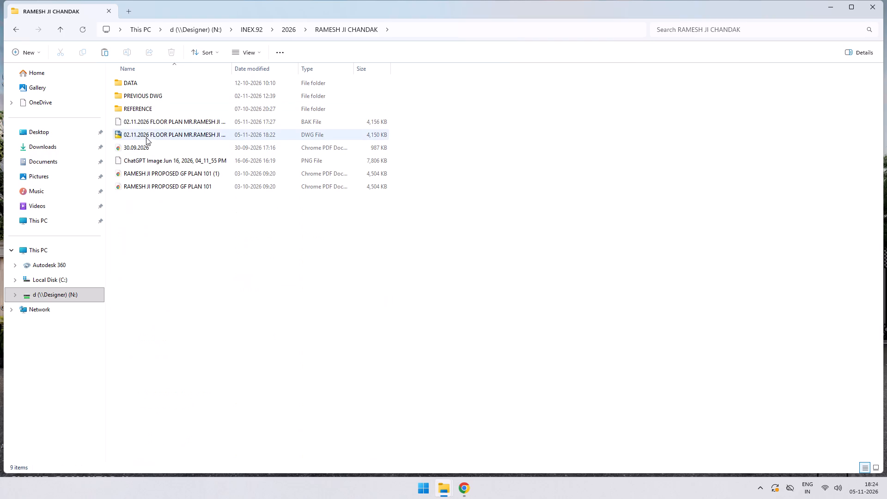
double_click(147, 137)
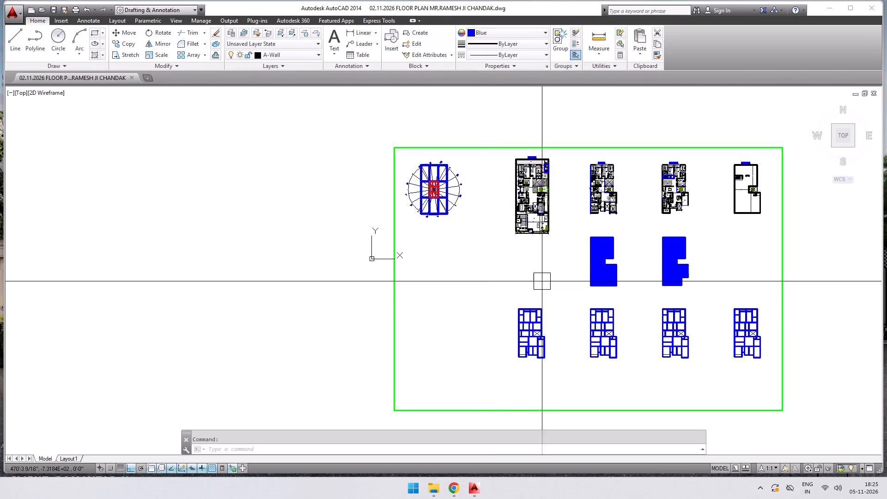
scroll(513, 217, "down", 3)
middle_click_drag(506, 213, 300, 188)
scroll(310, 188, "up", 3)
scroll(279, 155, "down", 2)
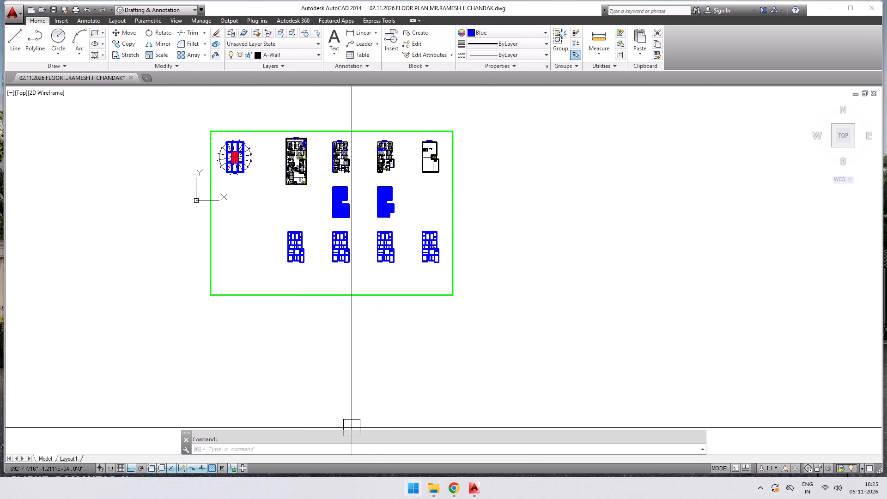
Open the 12.10.2026 CONSULTANCY QUOTATION Word document from Ramesh Ji's client folder within QOUTATION on Local Disk (C:).
left_click(431, 490)
left_click(391, 442)
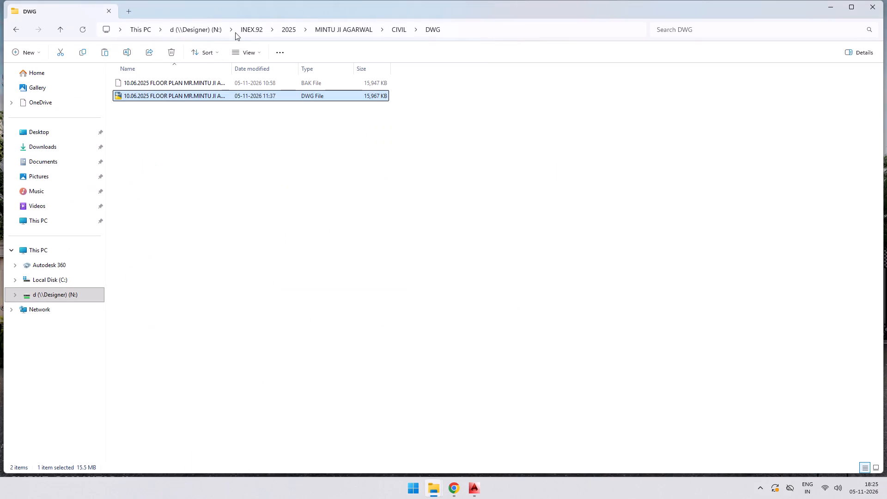
left_click(244, 29)
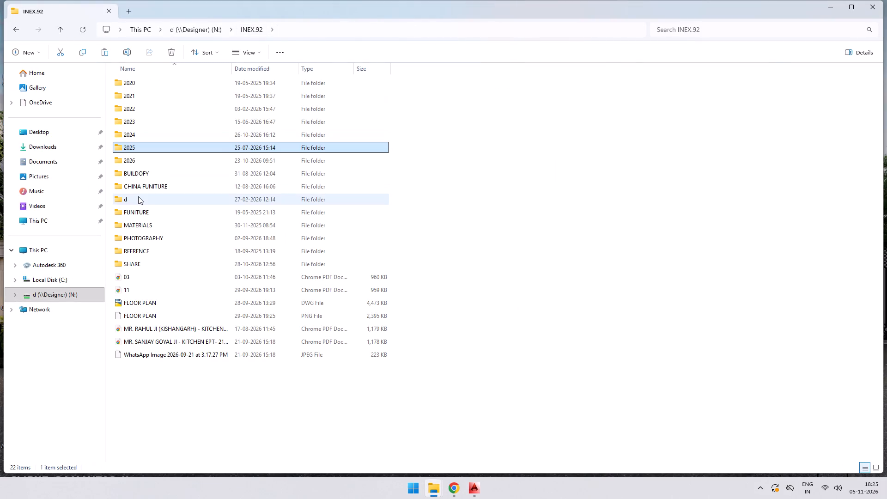
left_click(46, 275)
double_click(150, 143)
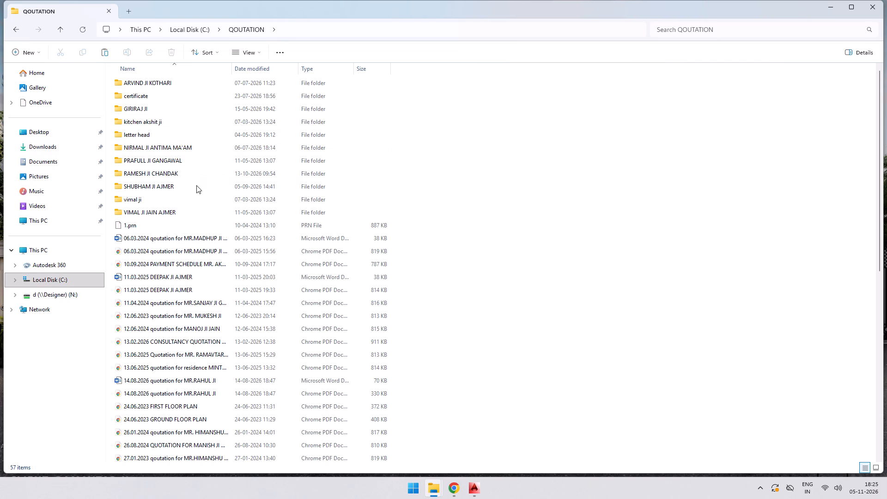
double_click(172, 177)
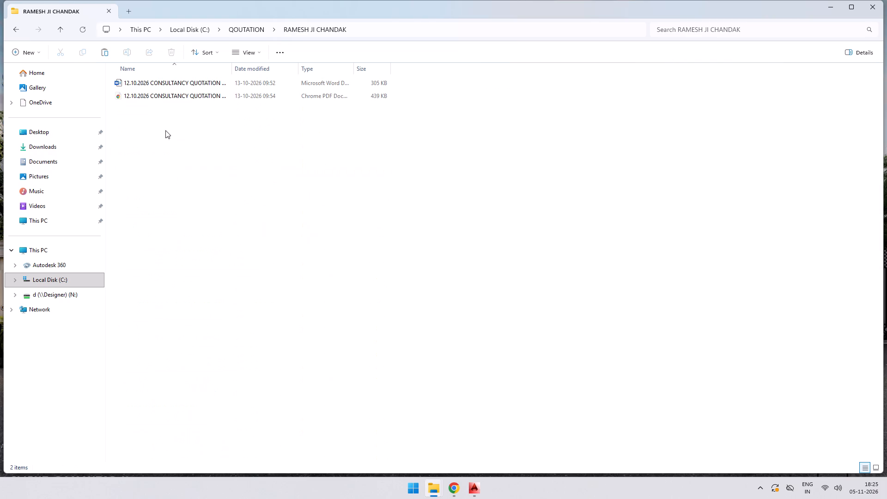
double_click(150, 85)
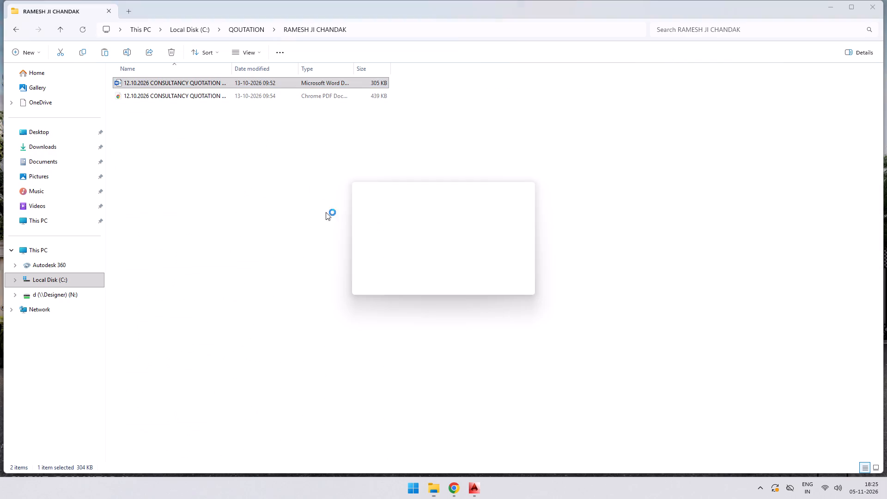
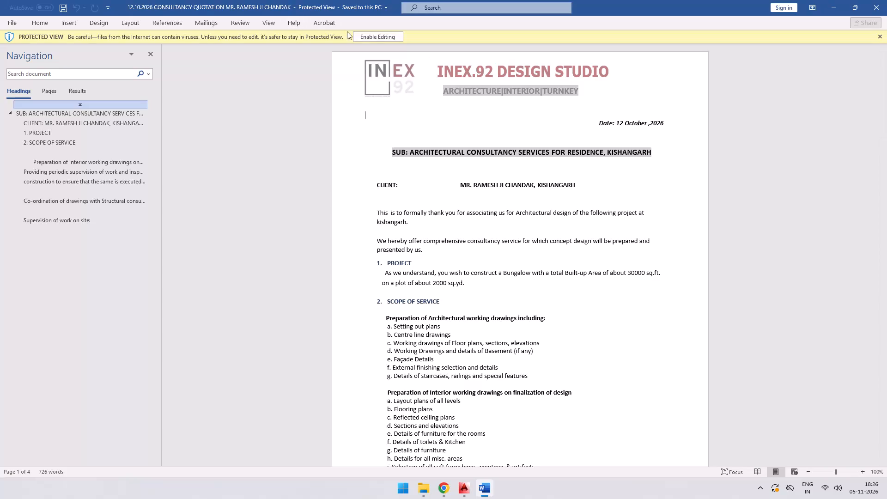
Enable editing of the protected quotation document.
left_click(367, 37)
Add the item "h. Structure ,MEP Drawing" at the end of the Architectural working drawings list.
scroll(352, 236, "down", 3)
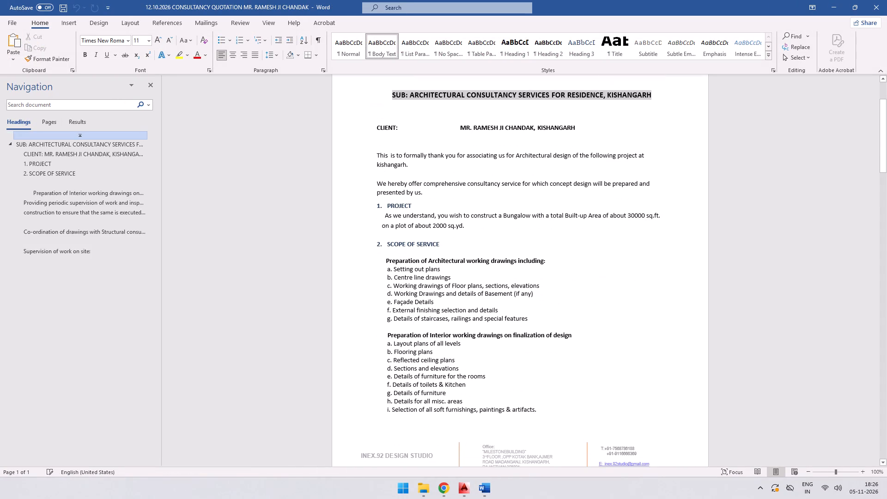
left_click(533, 320)
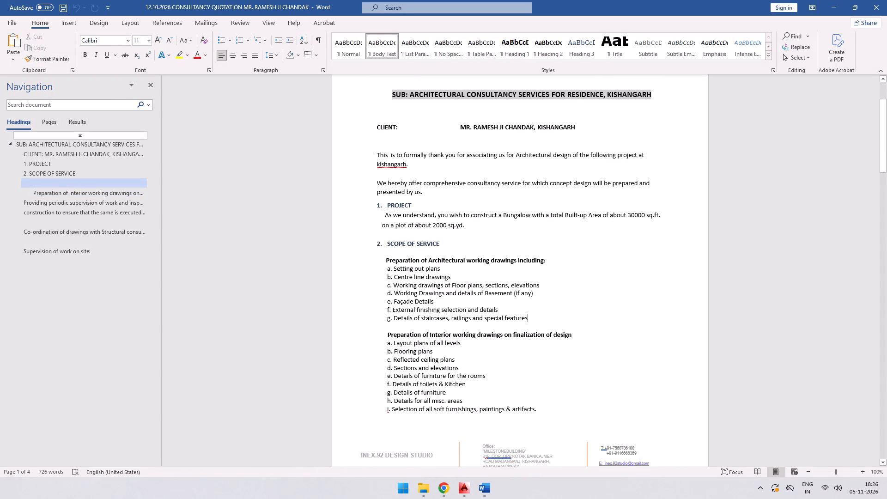
key("Return")
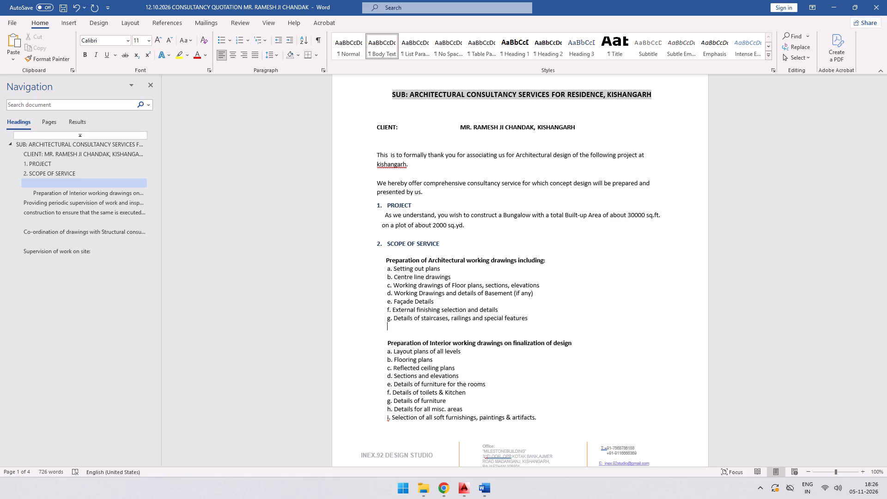
key("h")
key("period")
key("space")
type("all")
key("BackSpace")
key("BackSpace")
key("BackSpace")
key("s")
key("r")
key("BackSpace")
type("TRE")
key("BackSpace")
key("BackSpace")
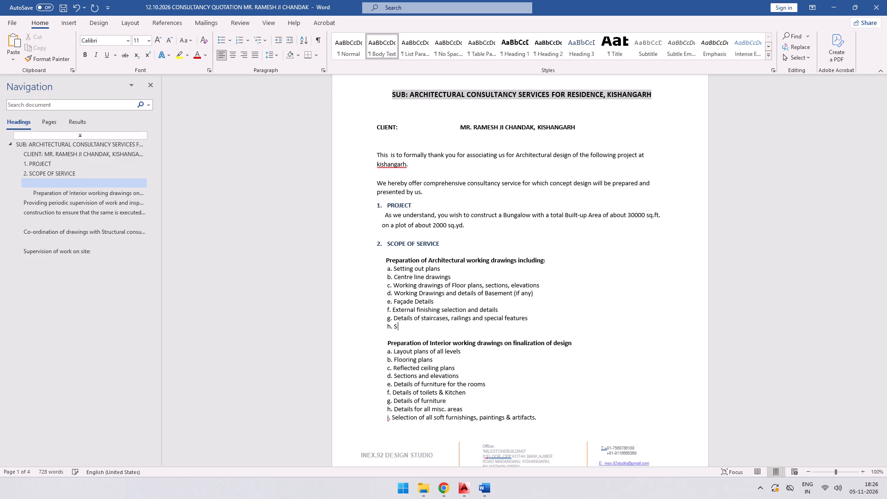
type("tr")
type("ucture")
key("space")
key("comma")
type("ME")
type("PO")
key("BackSpace")
key("space")
type("DRAI")
key("BackSpace")
key("BackSpace")
key("BackSpace")
type("rainm")
key("BackSpace")
key("BackSpace")
key("BackSpace")
type("wing")
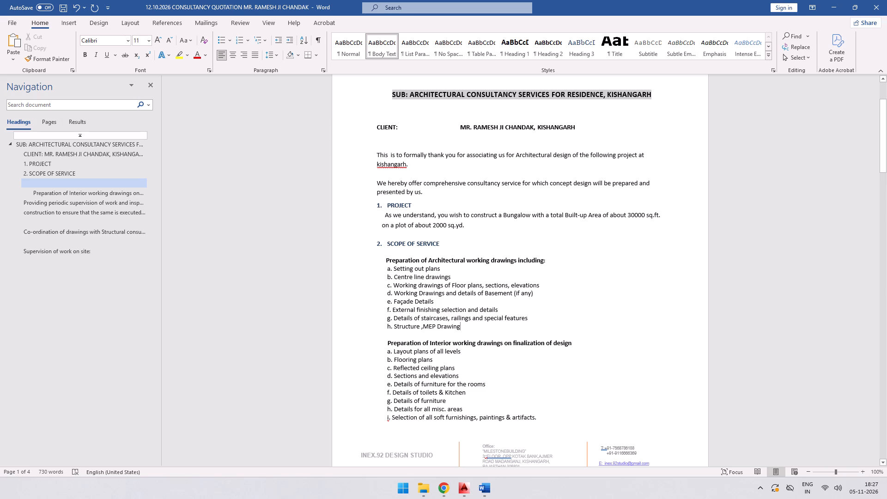
Insert ",HVAC" after MEP in item h of the Architectural working drawings list.
left_click(437, 330)
key("comma")
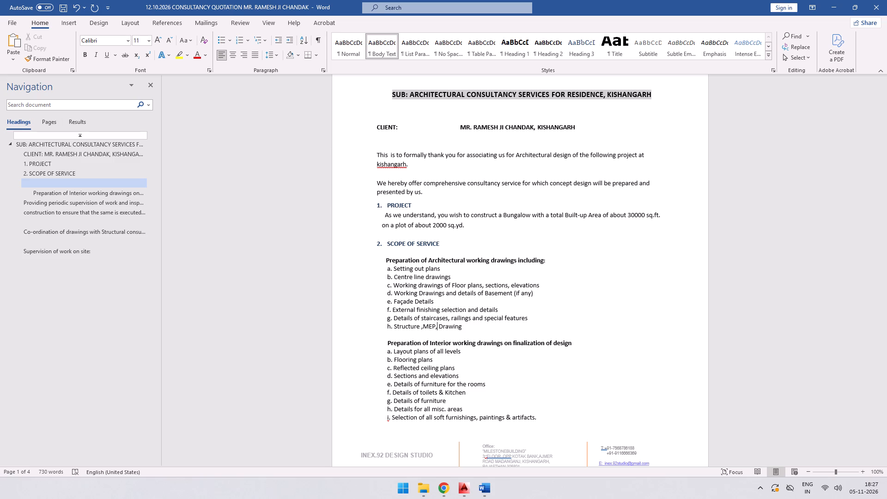
type("VAV")
key("BackSpace")
key("c")
End item h of the Architectural working drawings list with a full stop.
scroll(489, 341, "down", 2)
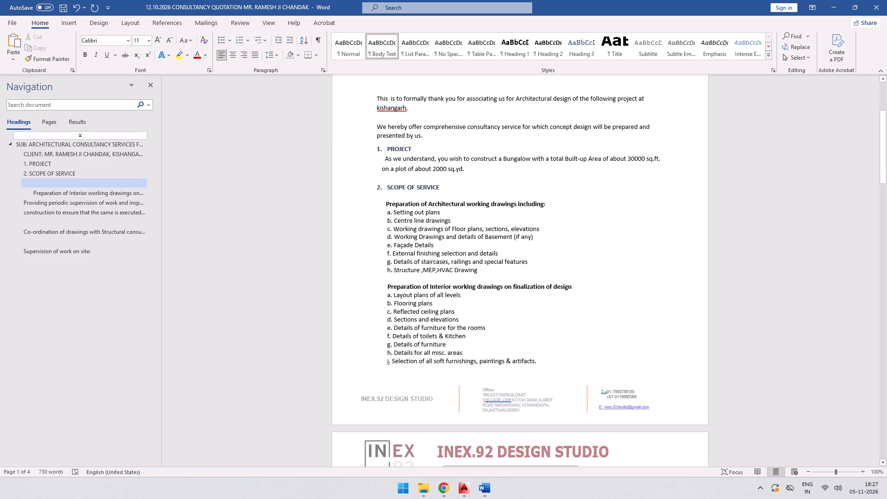
left_click(491, 268)
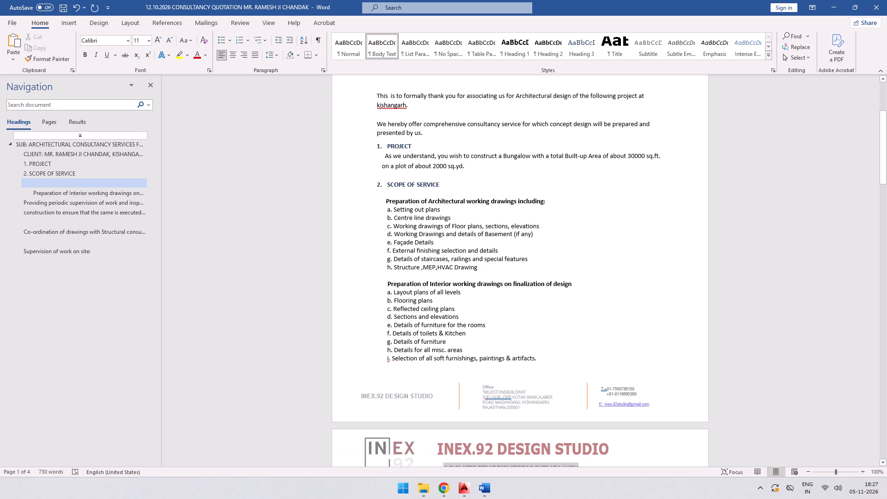
key("slash")
key("BackSpace")
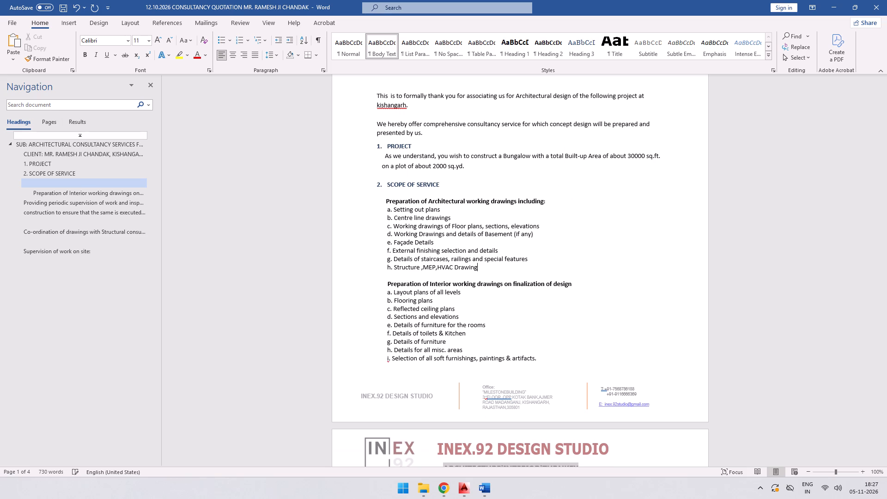
key("period")
Extend item a, "Layout plans of all levels", in the Interior working drawings list with "along with all spcace 3D Views".
scroll(505, 274, "down", 1)
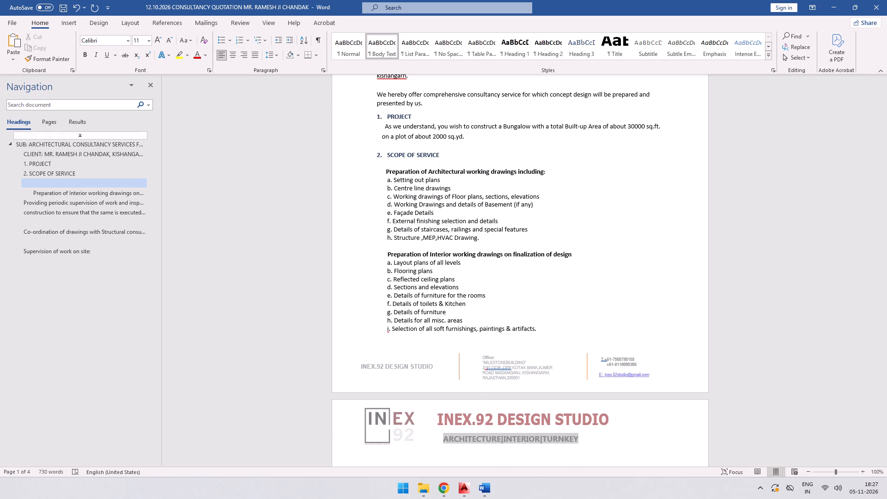
left_click(550, 332)
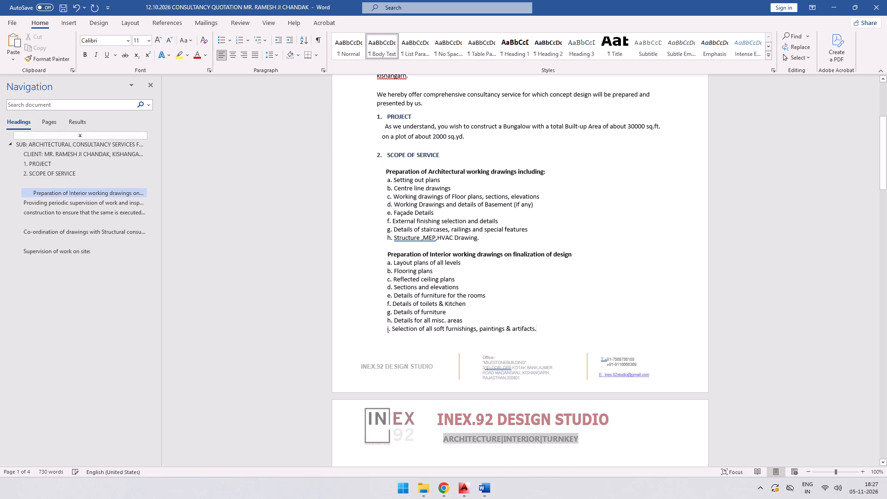
scroll(545, 315, "down", 5)
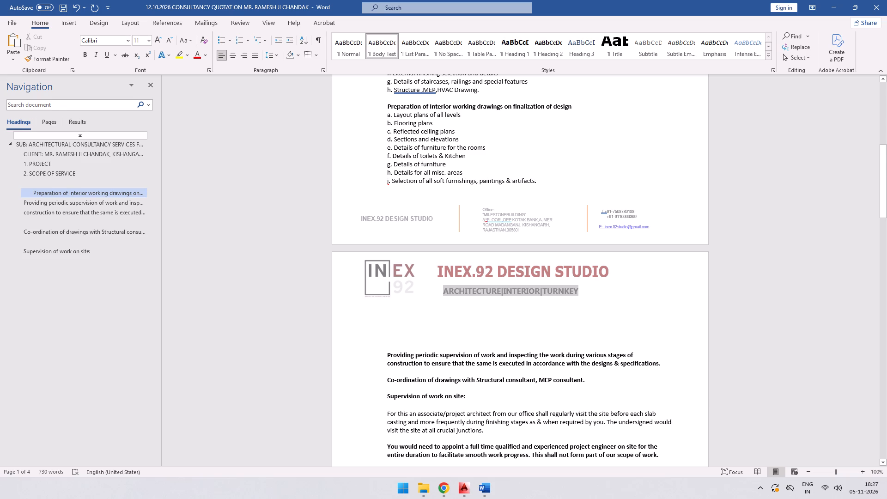
left_click(459, 116)
left_click(461, 117)
key("space")
type("WOJ")
key("Insert")
key("BackSpace")
key("BackSpace")
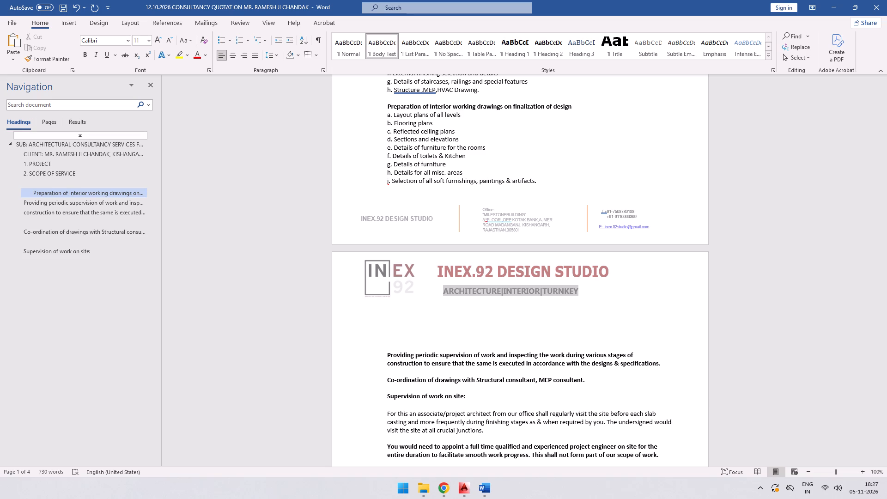
type("with")
key("space")
key("BackSpace")
key("BackSpace")
key("BackSpace")
key("BackSpace")
key("BackSpace")
key("a")
type("long with all spcx")
key("BackSpace")
type("ace")
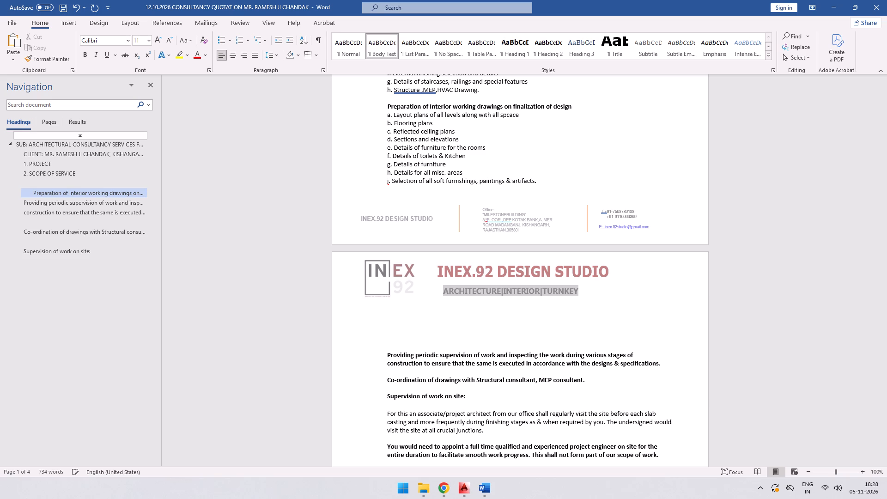
key("space")
key("3")
type("VIEW")
key("BackSpace")
key("BackSpace")
key("BackSpace")
key("BackSpace")
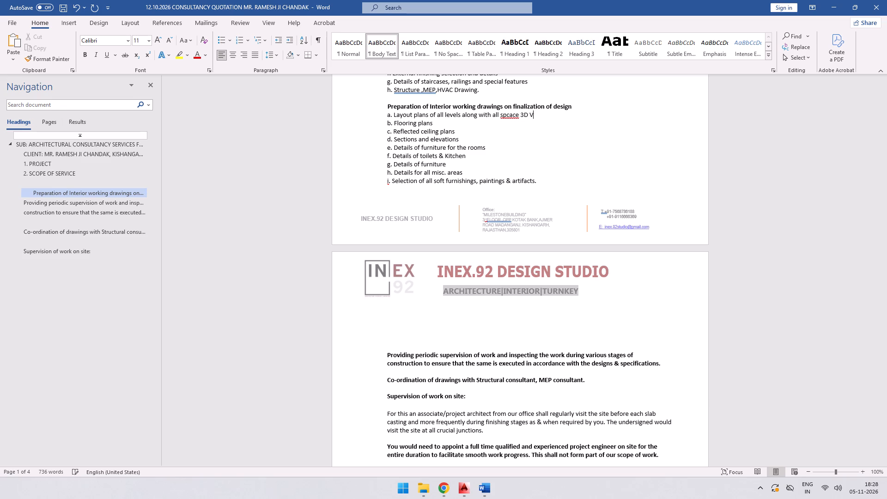
type("iews")
End item a of the Interior working drawings list with a full stop.
key("period")
Set the initial advance in the Payment Schedule table to 20%.
scroll(537, 118, "down", 5)
scroll(504, 206, "down", 4)
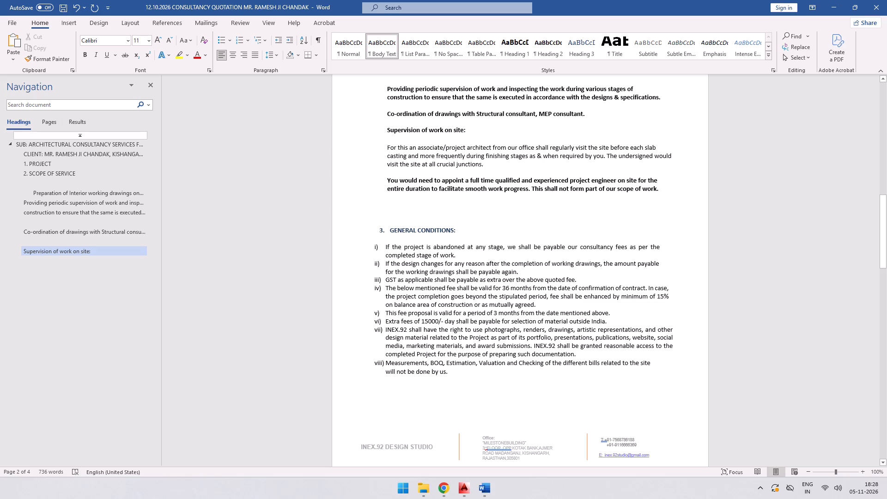
scroll(569, 348, "down", 5)
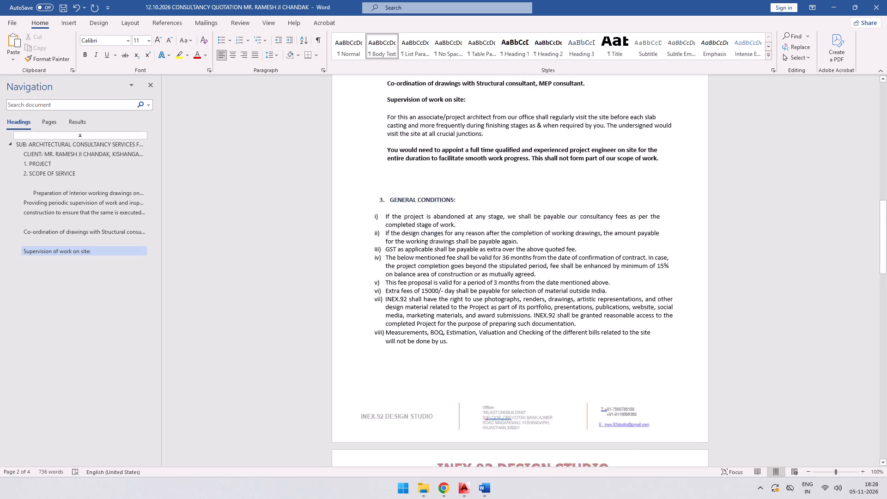
scroll(569, 348, "down", 5)
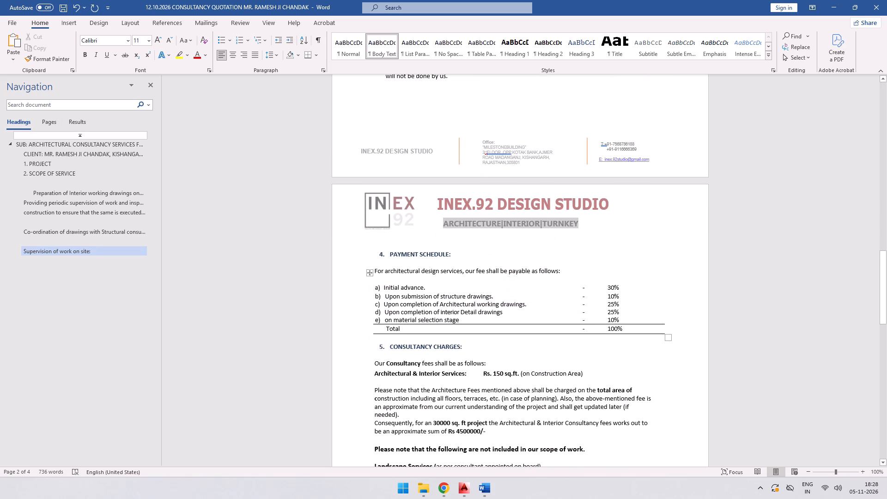
left_click(610, 289)
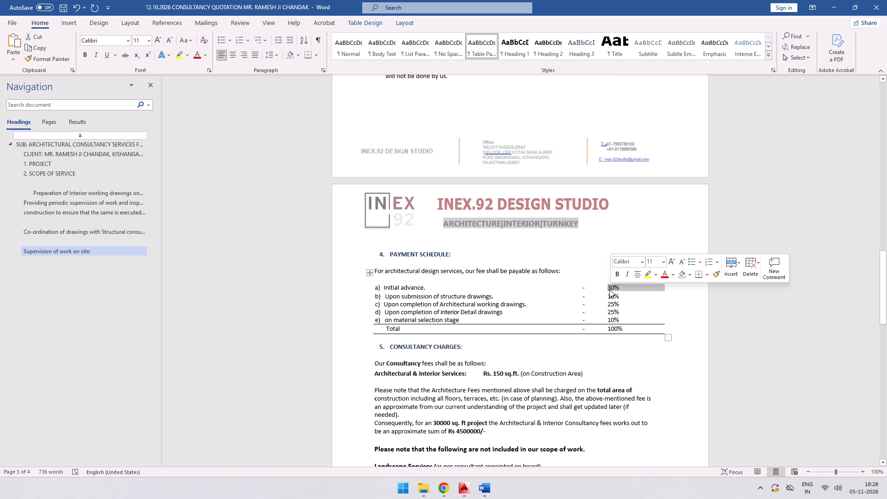
left_click(608, 295)
left_click(609, 288)
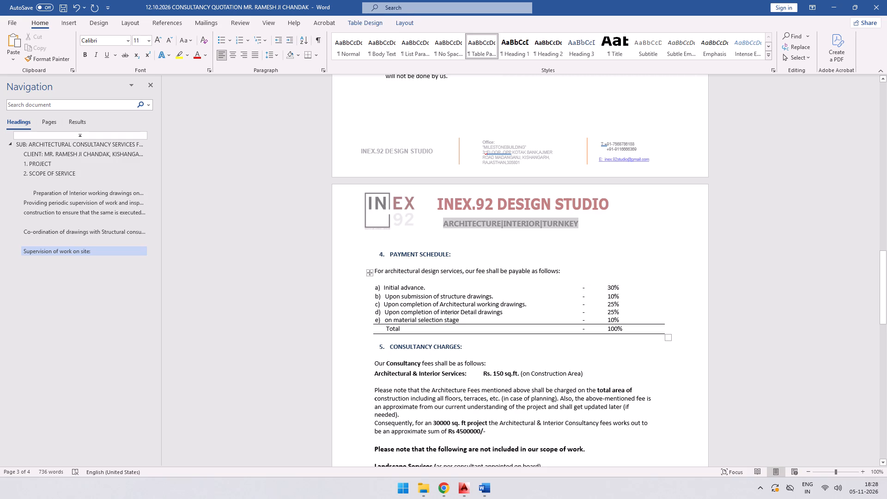
key("0")
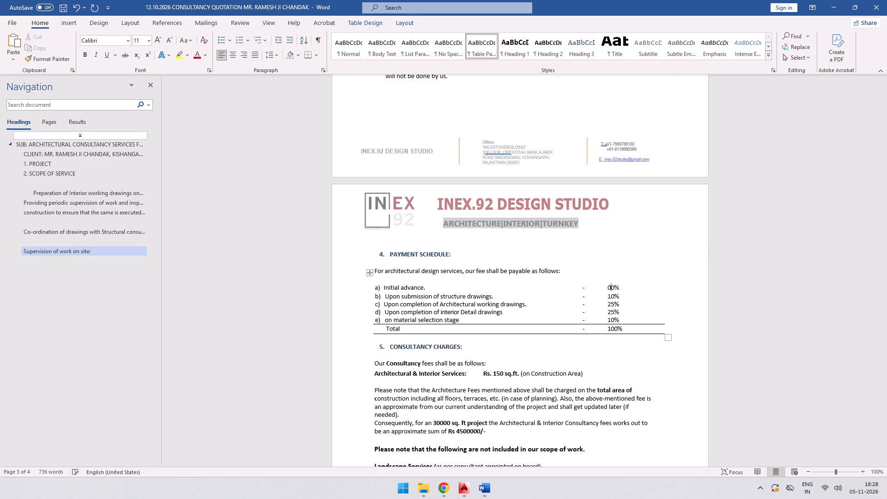
key("BackSpace")
key("2")
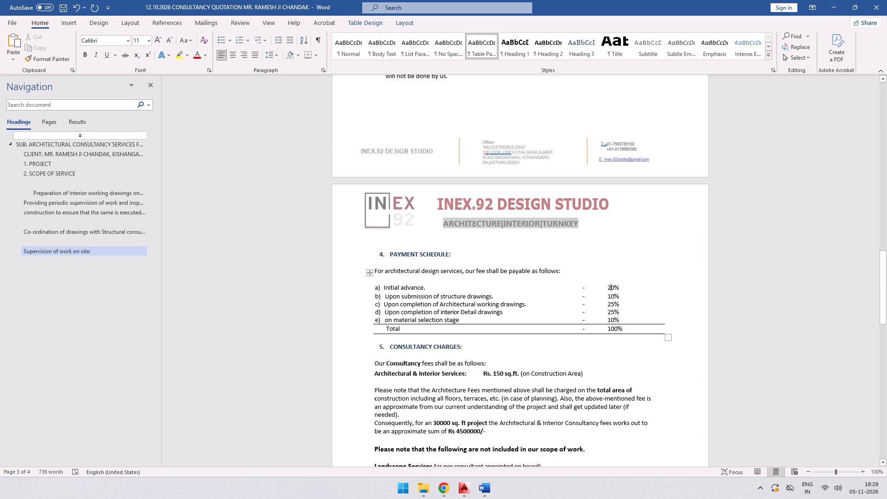
Move "Upon submission of structure drawings" from item b to item a of the payment schedule, joined to "Initial advance" with "and".
left_click_drag(491, 296, 396, 298)
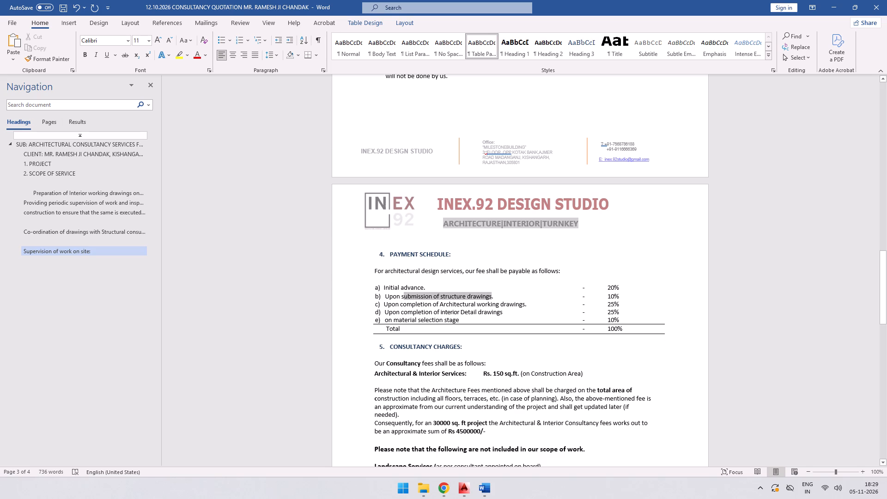
left_click_drag(396, 298, 390, 298)
key("ctrl+x")
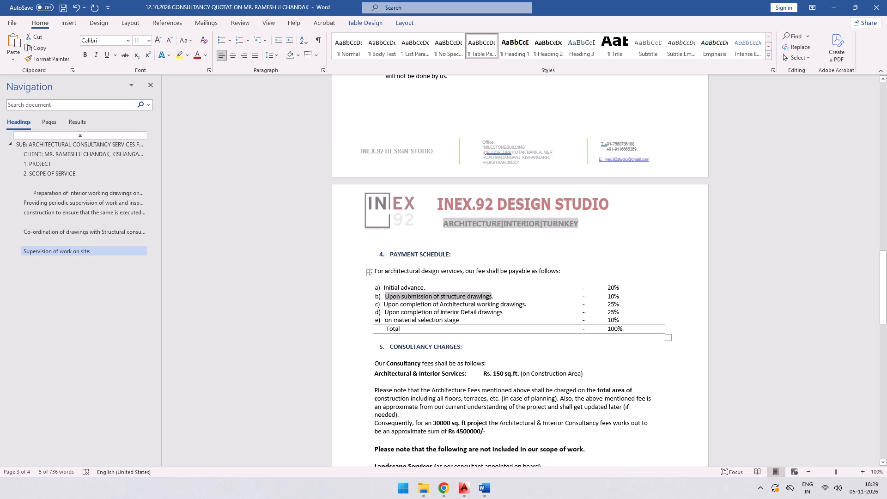
left_click(423, 288)
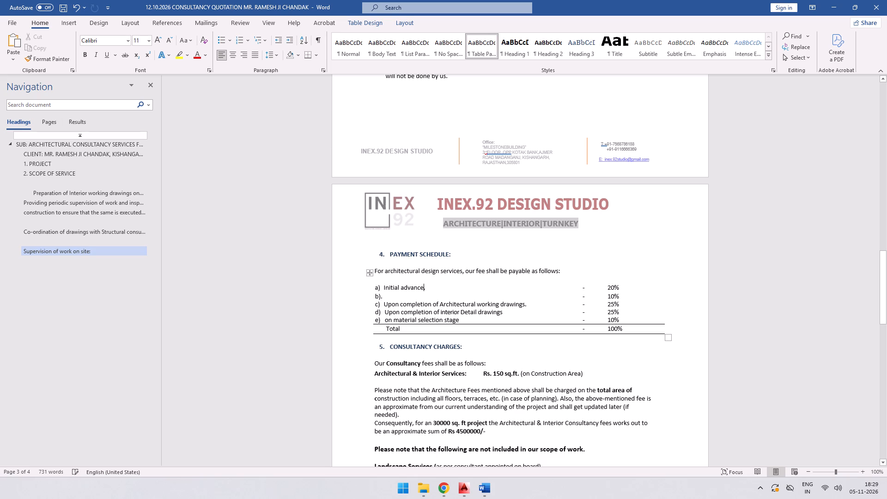
key("space")
type("and")
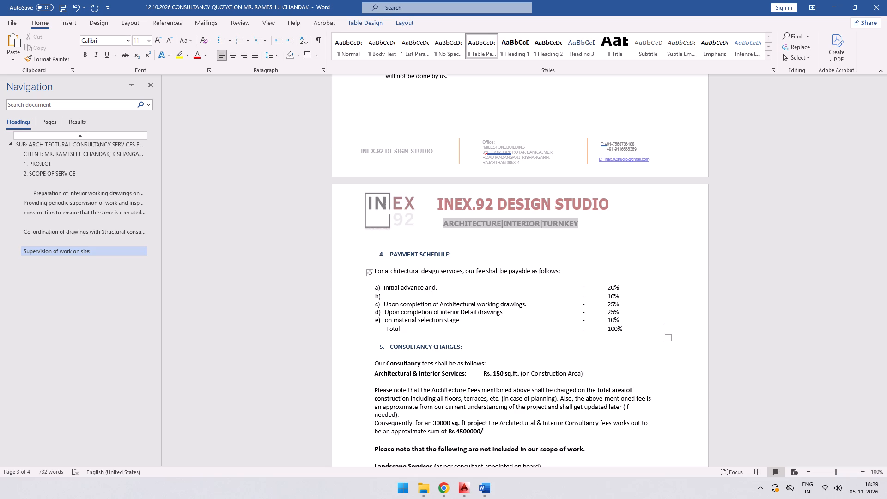
key("ctrl+v")
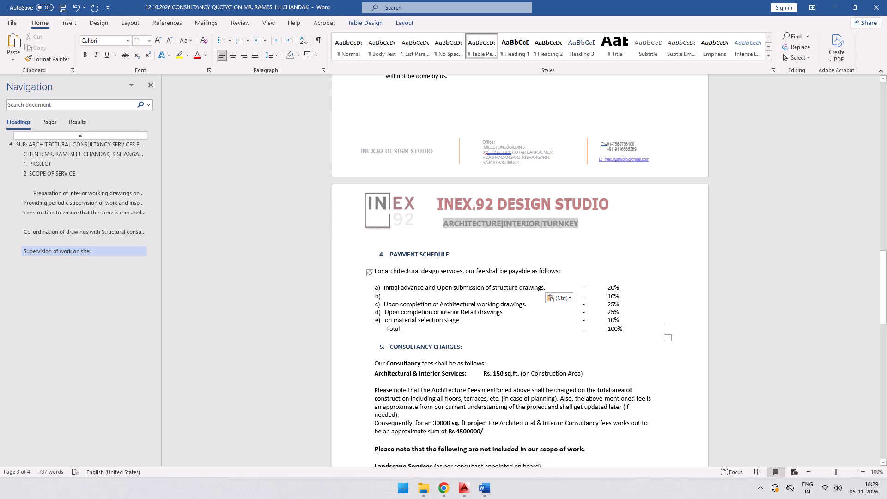
left_click(548, 286)
Delete the leftover "b)." label from the second row of the payment schedule.
left_click_drag(384, 296, 371, 296)
left_click_drag(371, 296, 370, 296)
key("BackSpace")
key("BackSpace")
key("BackSpace")
key("BackSpace")
key("BackSpace")
key("BackSpace")
key("BackSpace")
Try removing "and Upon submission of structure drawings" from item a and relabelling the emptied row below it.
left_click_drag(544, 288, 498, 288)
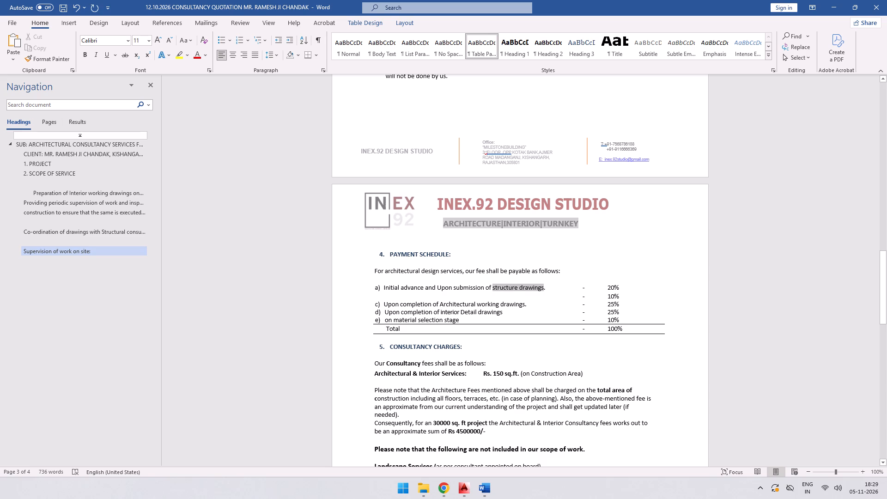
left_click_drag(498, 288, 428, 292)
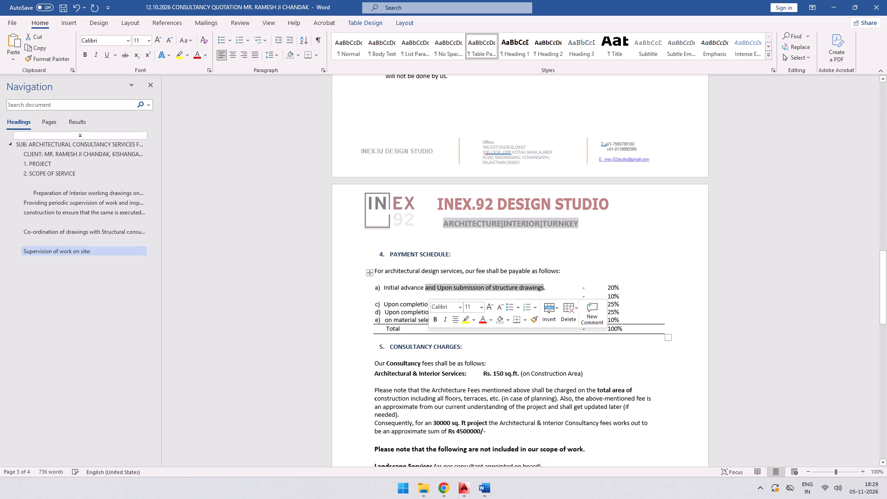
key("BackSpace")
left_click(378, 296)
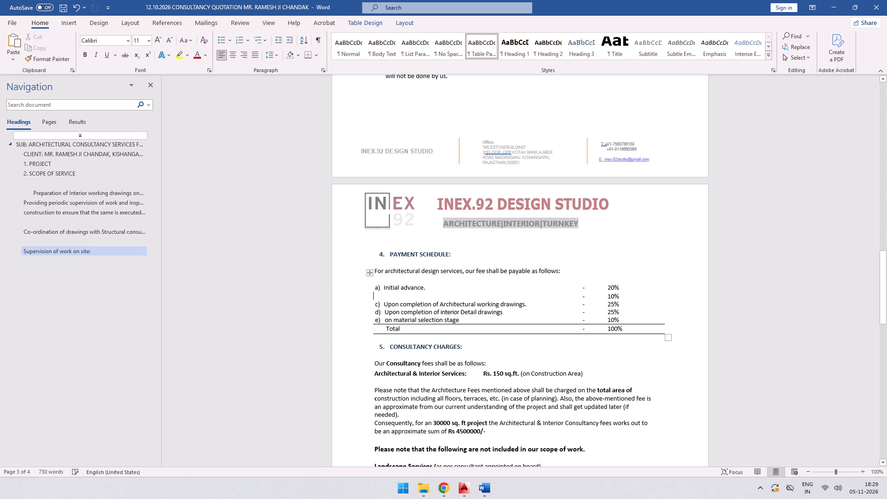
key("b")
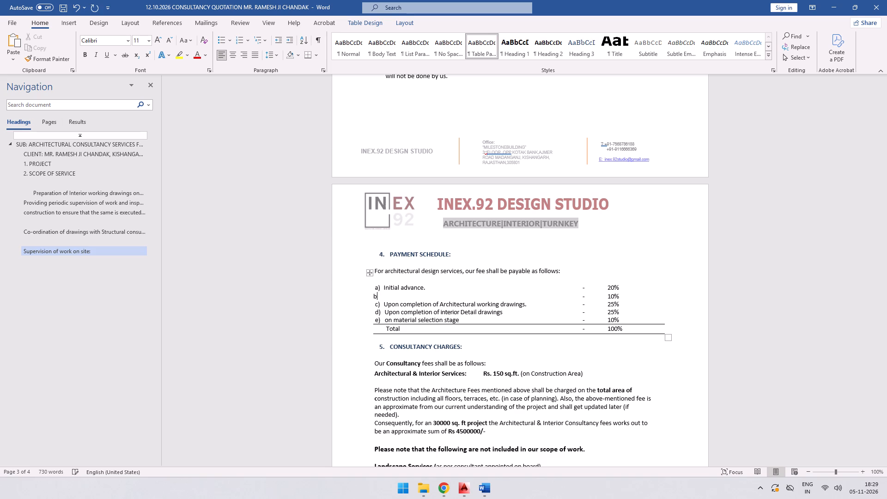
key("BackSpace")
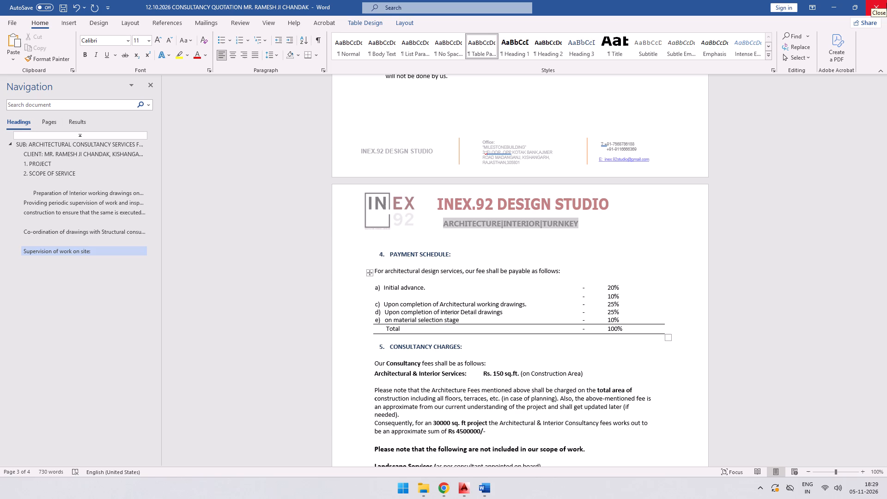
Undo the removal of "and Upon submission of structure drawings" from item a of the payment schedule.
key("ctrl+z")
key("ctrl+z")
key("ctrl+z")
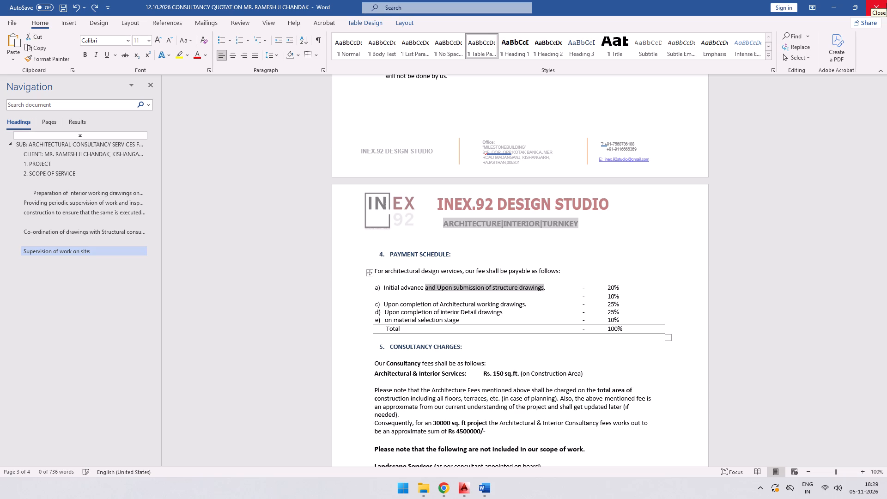
Add a blank line in the emptied description cell of the payment schedule's second row.
key("Down")
key("BackSpace")
key("BackSpace")
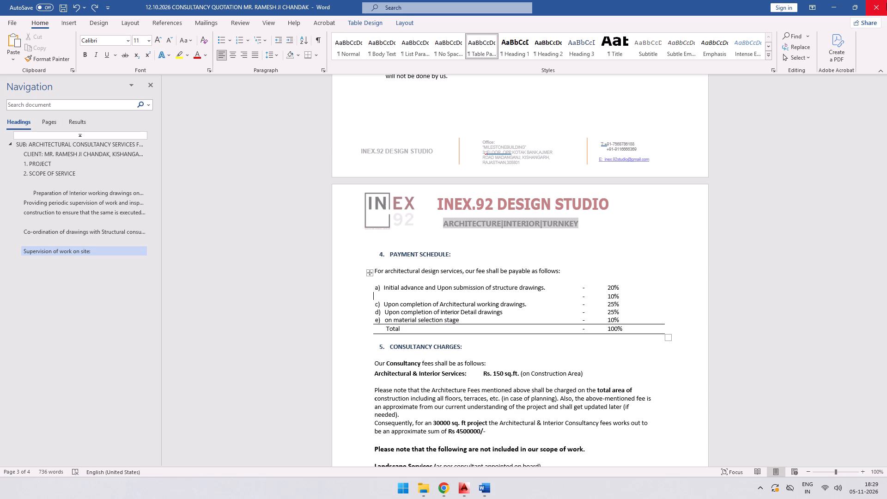
key("ctrl+shift+space")
key("Return")
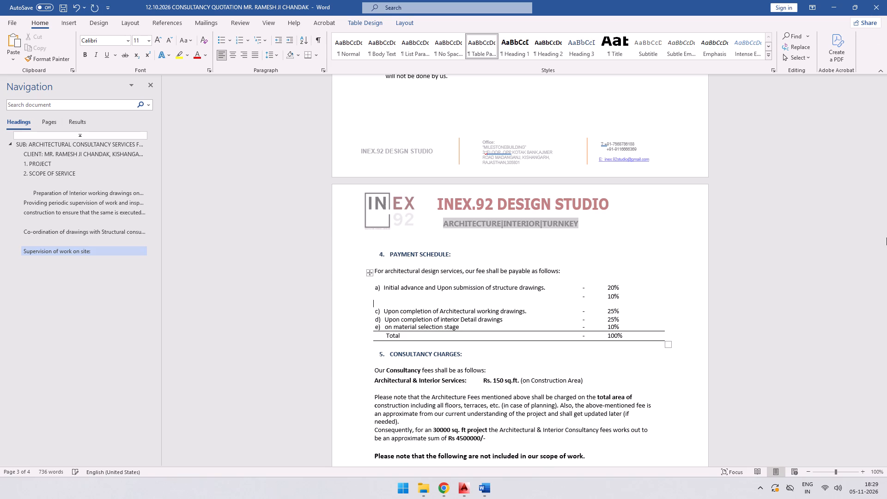
Copy the whole payment schedule table into a new blank Excel workbook, starting at cell A1.
left_click(368, 272)
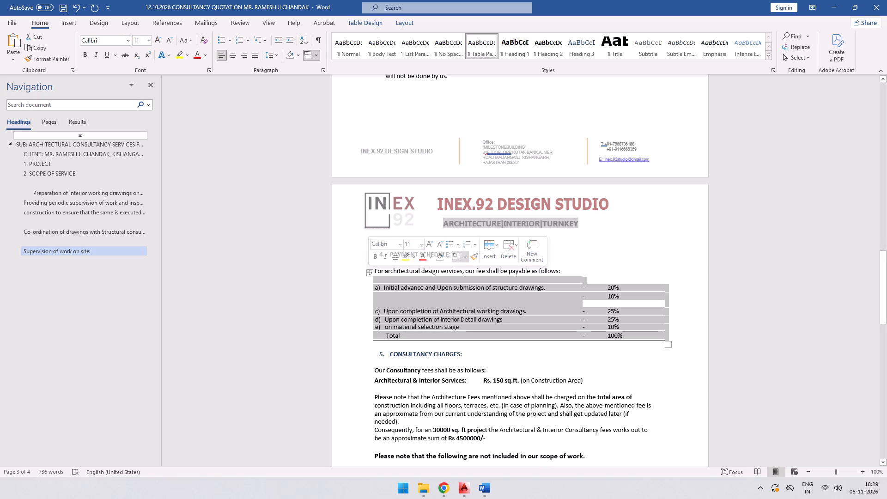
key("ctrl+c")
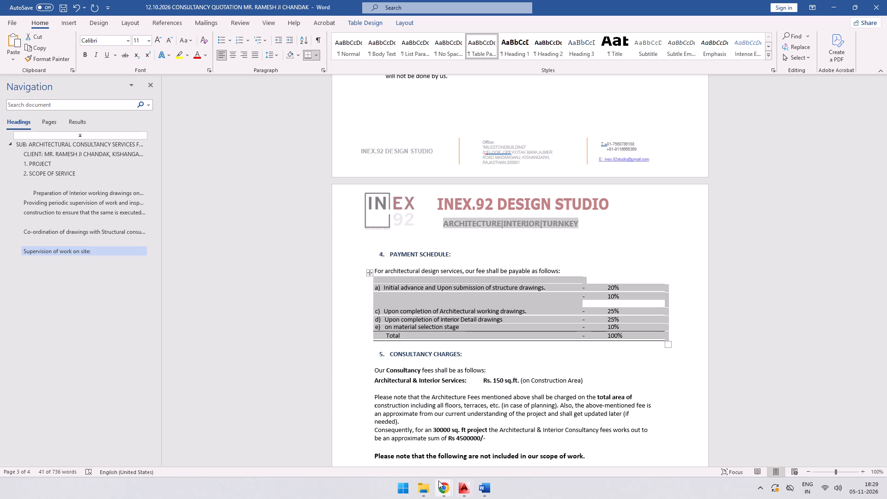
left_click(399, 495)
type("ec")
key("BackSpace")
key("x")
key("Return")
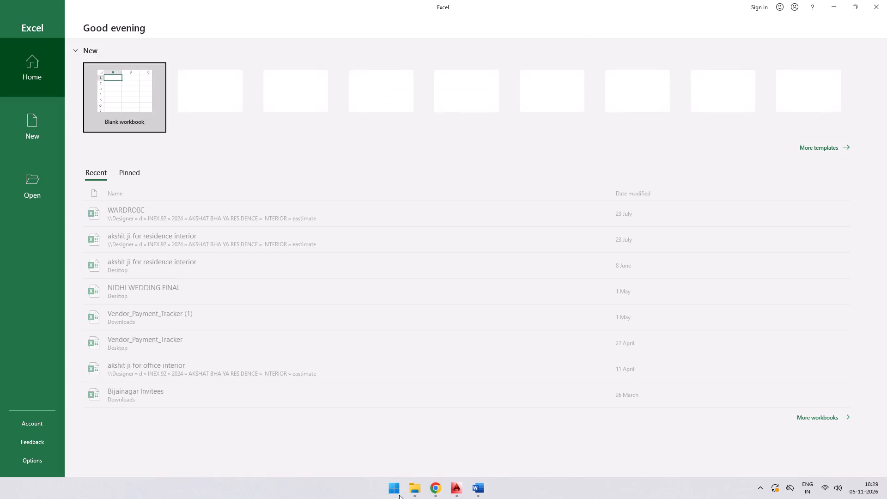
key("Return")
key("ctrl+v")
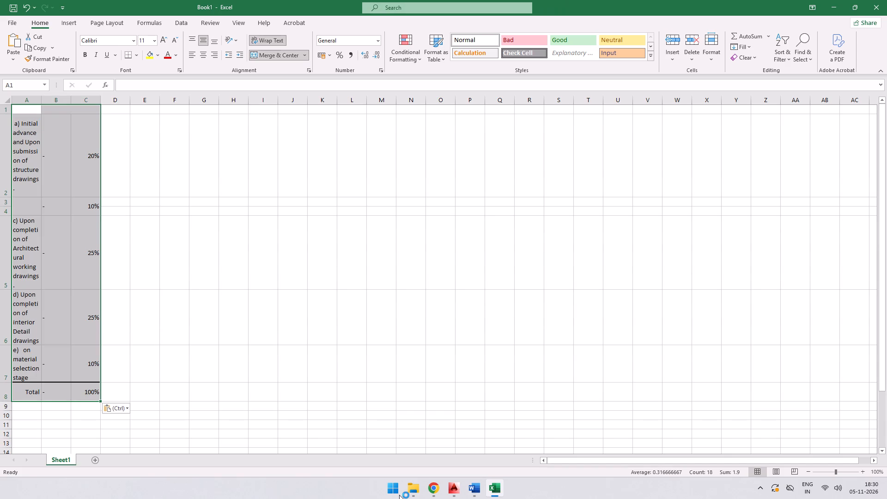
AutoFit the column widths of the pasted payment schedule.
type("hoi")
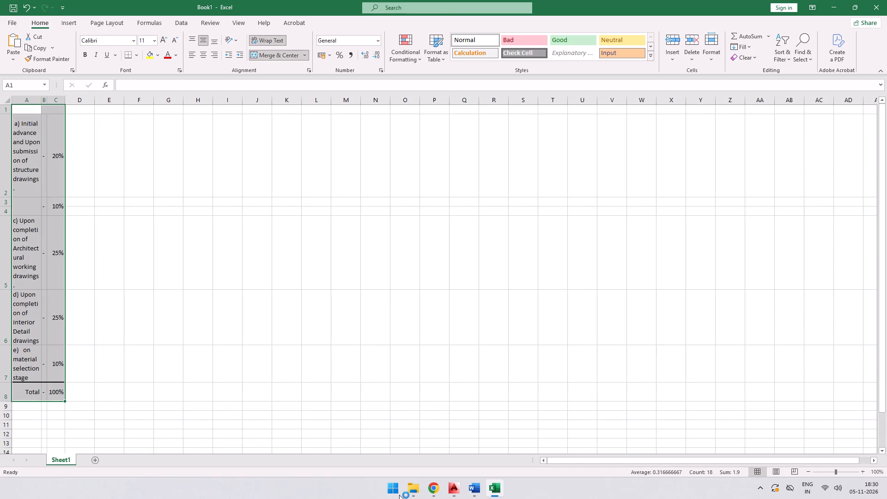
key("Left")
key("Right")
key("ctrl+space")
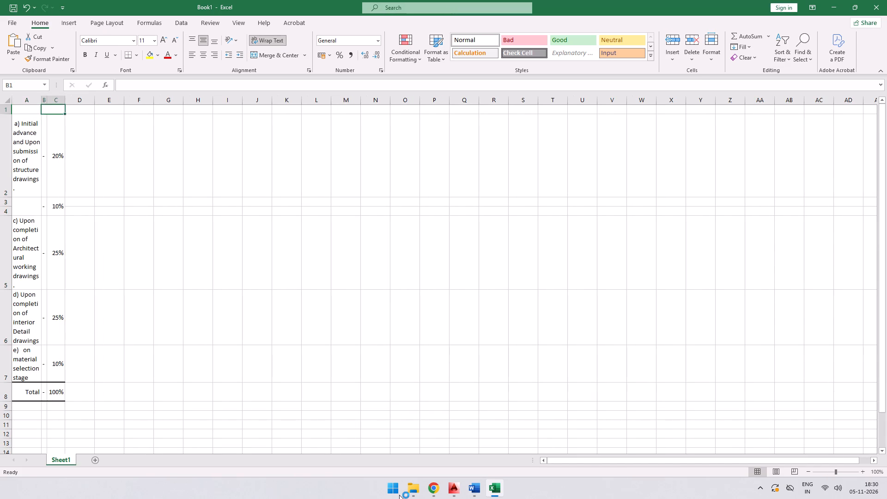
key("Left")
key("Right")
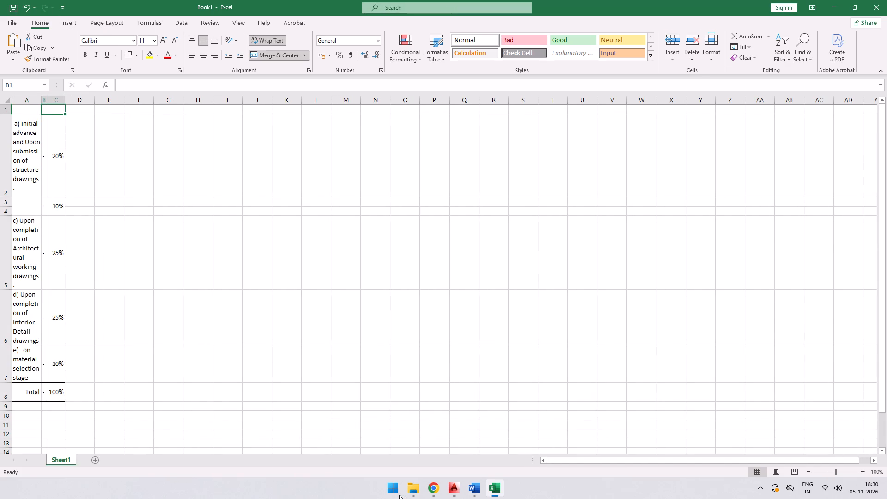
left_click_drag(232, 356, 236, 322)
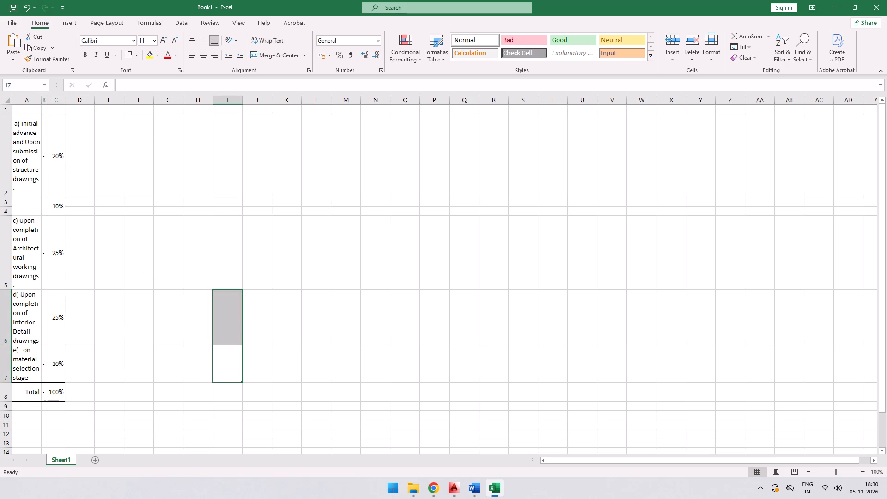
Widen column A so that each payment stage description fits on one line.
left_click_drag(40, 102, 235, 112)
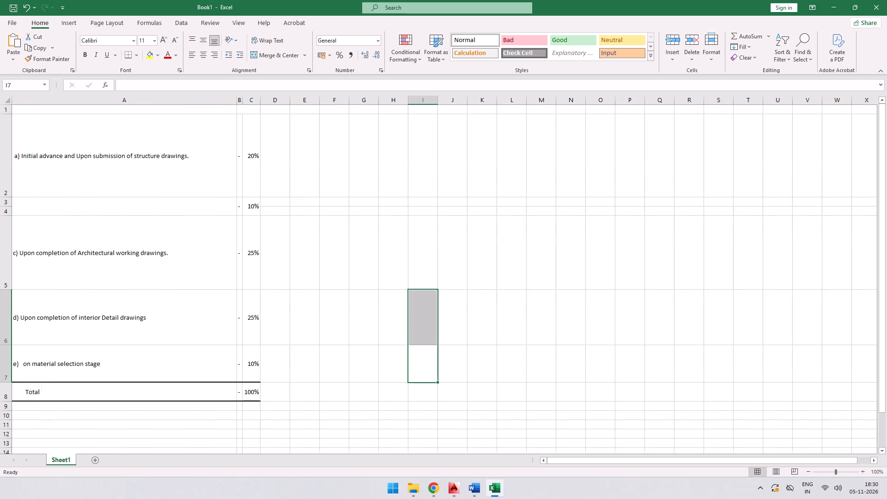
Delete the narrow column B that holds only the dashes between the stage descriptions and percentages.
left_click(240, 99)
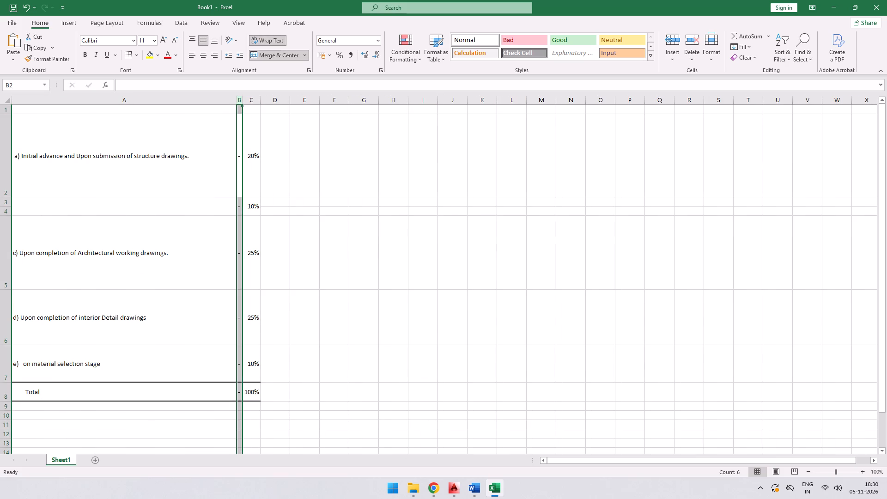
key("ctrl+minus")
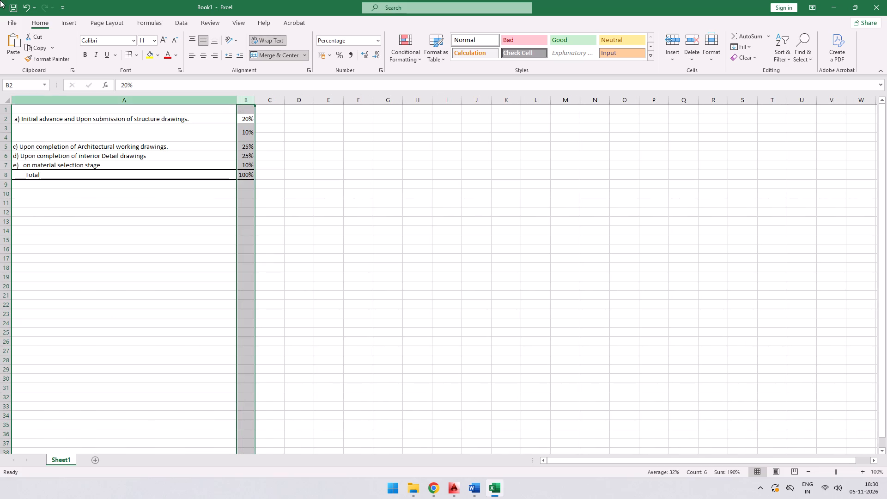
Delete sheet rows 3 and 4, which hold the payment stage with the empty description.
left_click(170, 123)
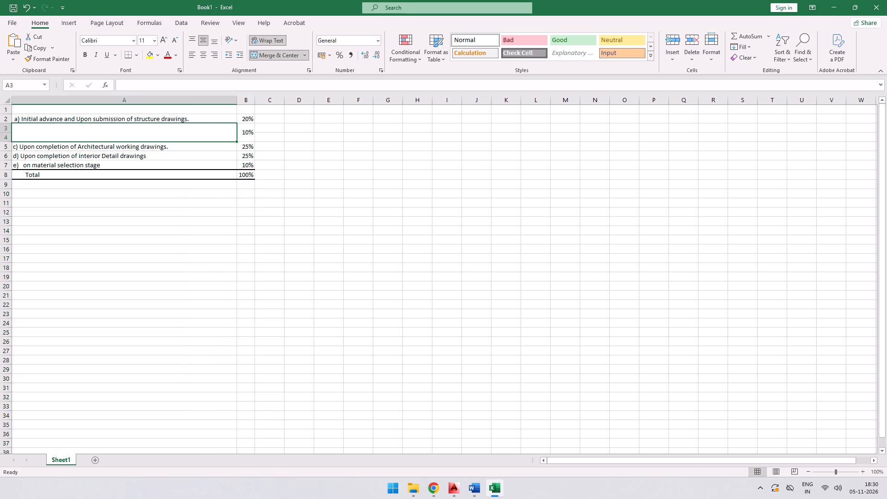
key("shift+space")
key("ctrl+minus")
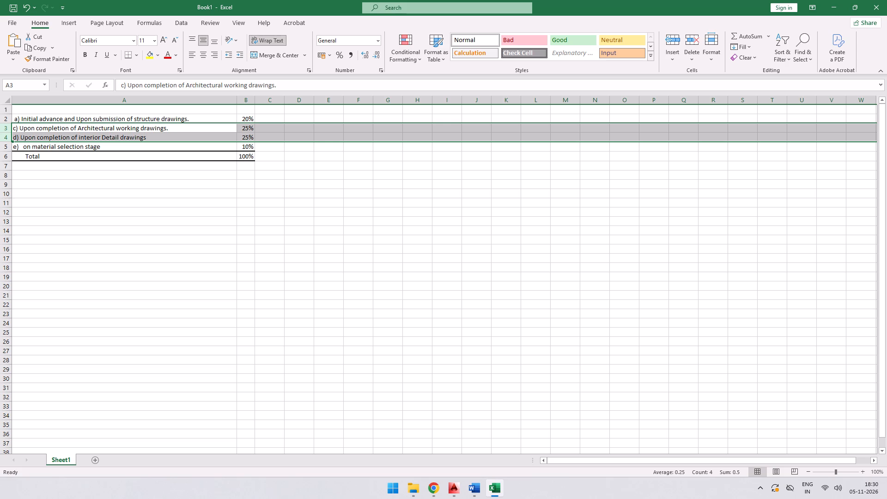
Reletter the "Upon completion of Architectural working drawings" stage as b).
key("Left")
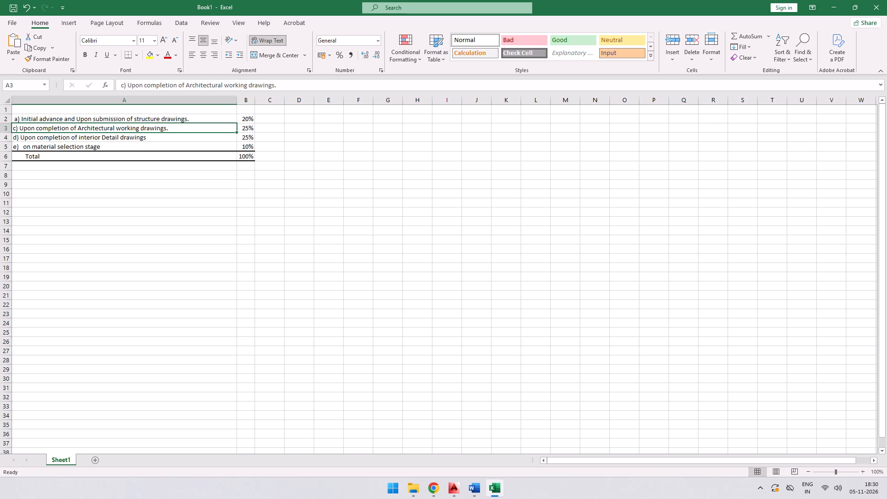
key("F2")
key("ctrl+Left")
key("ctrl+Left")
key("ctrl+Left")
key("ctrl+Left")
key("ctrl+Left")
key("ctrl+Left")
key("ctrl+Left")
key("ctrl+Left")
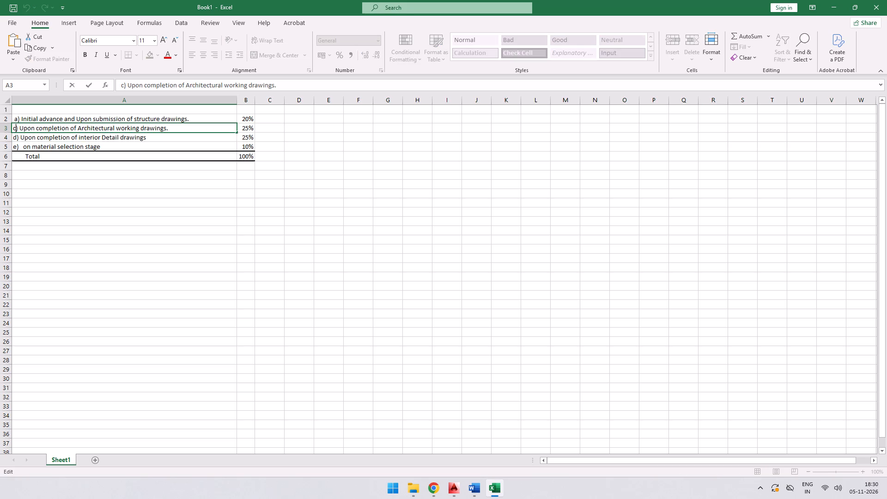
key("BackSpace")
key("b")
key("Right")
key("Return")
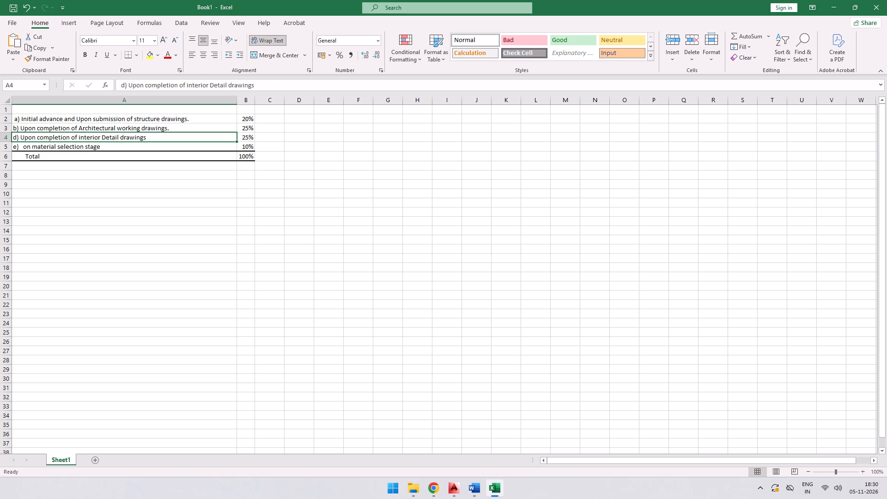
Set the percentage of the Architectural working drawings stage to 10%.
key("Up")
key("Right")
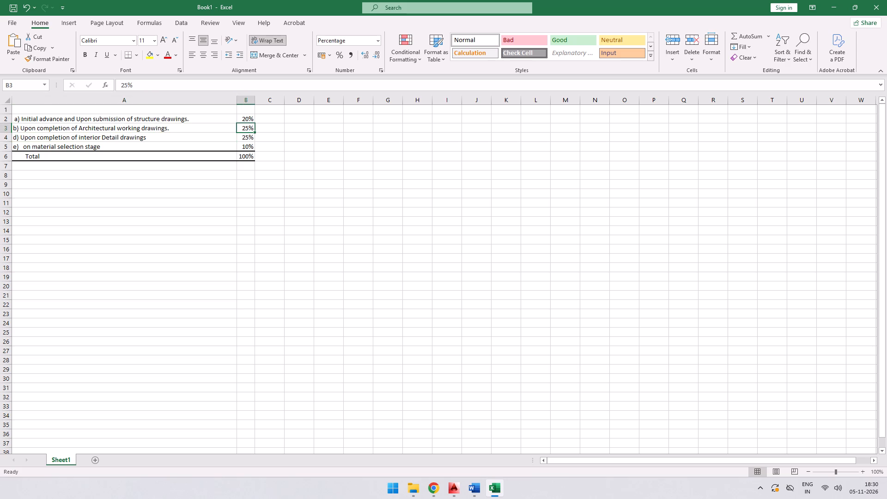
key("1")
key("0")
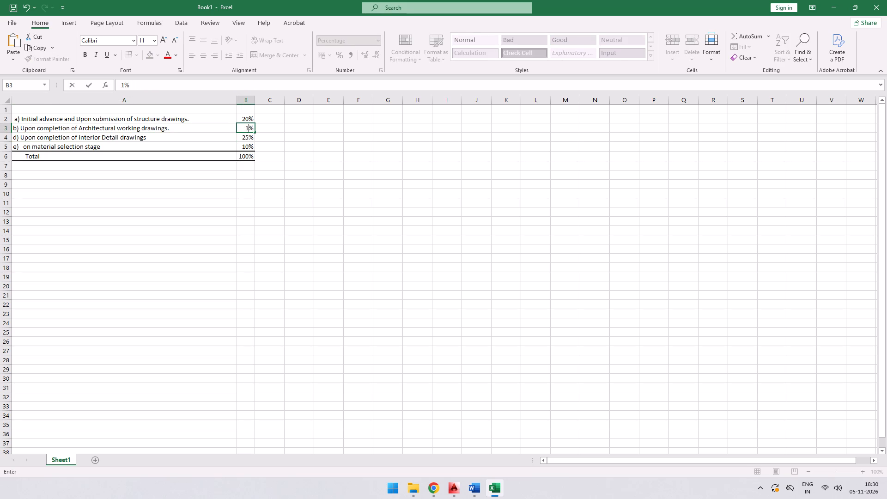
key("Return")
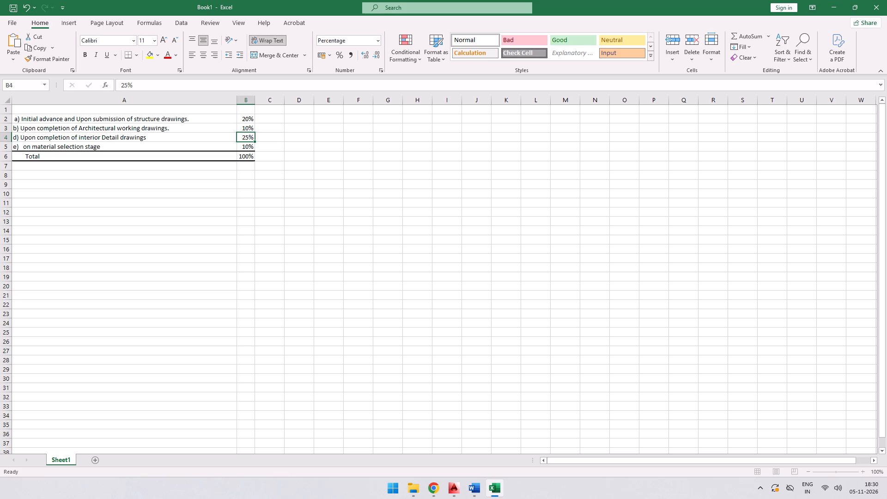
Reletter the "Upon completion of interior Detail drawings" stage as c).
key("Left")
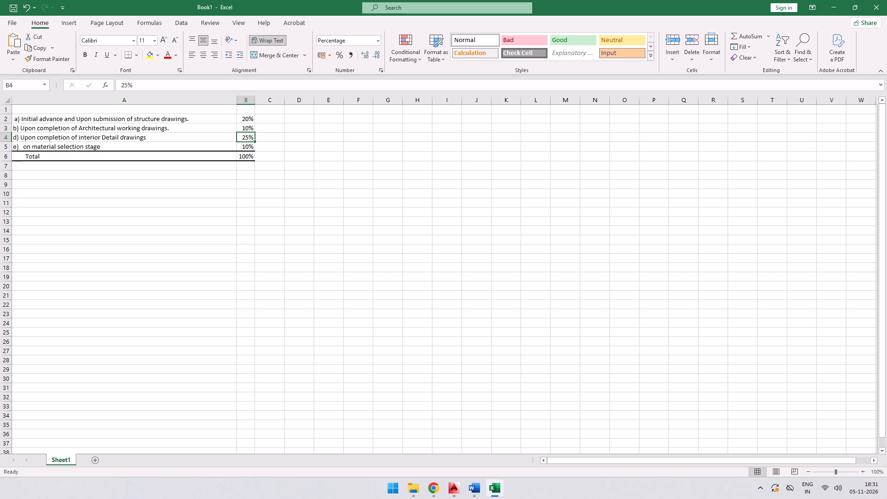
key("F2")
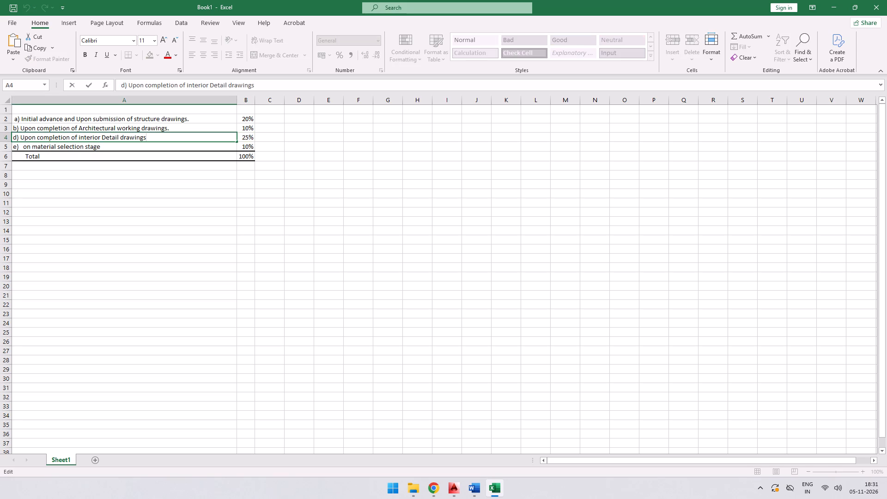
key("ctrl+Left")
key("ctrl+Left")
key("ctrl+Left")
key("ctrl+Left")
key("ctrl+Left")
key("ctrl+Left")
key("ctrl+Left")
key("ctrl+Left")
key("Delete")
key("c")
key("Return")
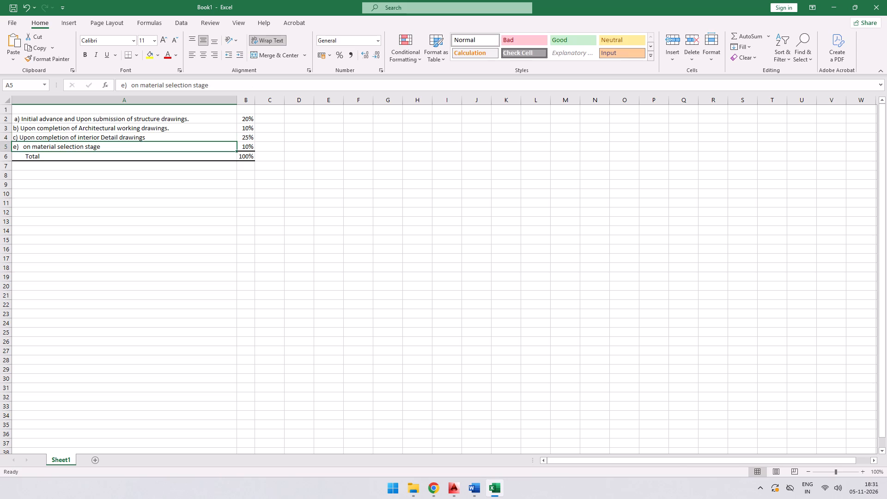
Insert three blank rows above the "on material selection stage" row.
key("shift+space")
key("ctrl+shift+equal")
key("ctrl+shift+equal")
key("ctrl+shift+equal")
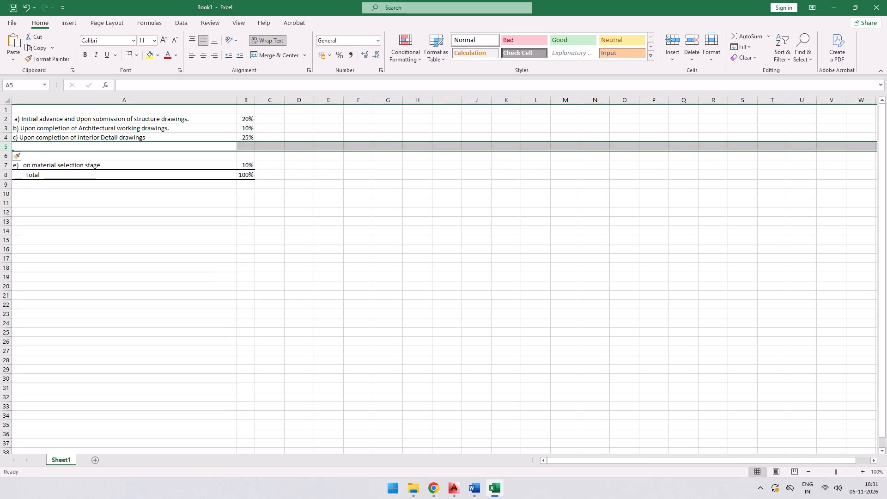
Enter Ground Floor, 1st Floor and 2nd Floor as sub-items in column A of the blank rows under the interior Detail drawings stage.
key("Left")
key("Left")
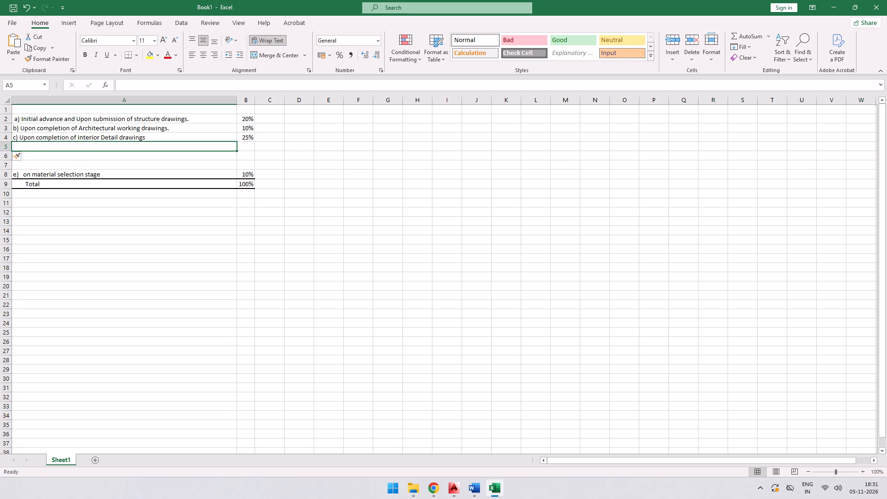
type("Ground F:pp")
key("BackSpace")
key("Insert")
key("BackSpace")
key("BackSpace")
type("loor")
key("Return")
type("1st")
key("space")
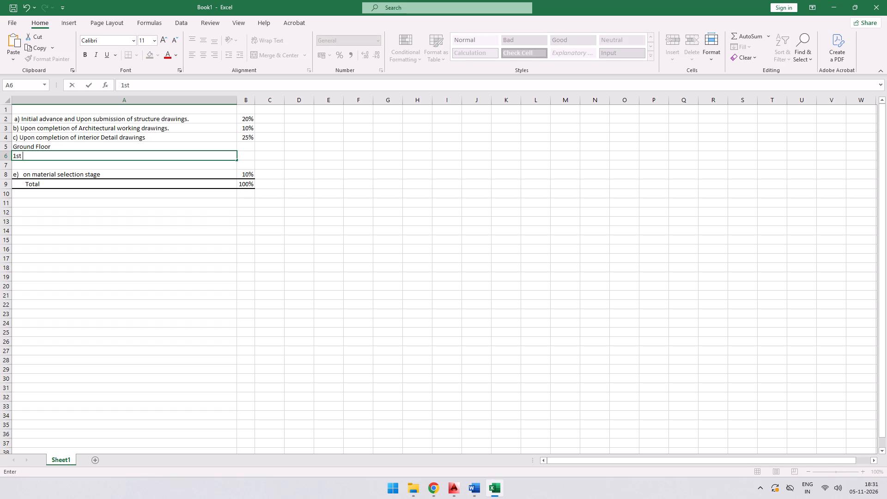
type("F;pp")
key("BackSpace")
key("BackSpace")
key("BackSpace")
type("loor")
key("Return")
type("2nd f")
key("BackSpace")
type("F;p")
key("BackSpace")
key("BackSpace")
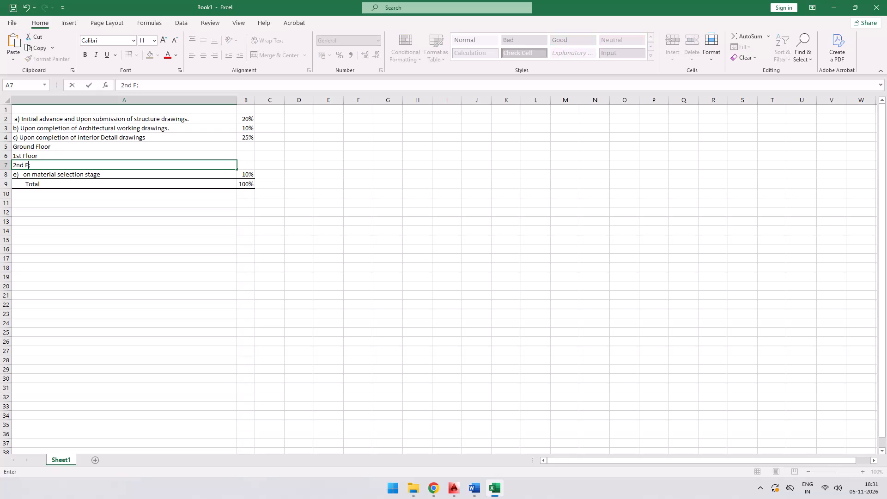
type("loor")
key("Return")
Increase the indent of the Ground Floor, 1st Floor and 2nd Floor labels by one level.
key("Up")
key("Up")
key("Up")
key("Up")
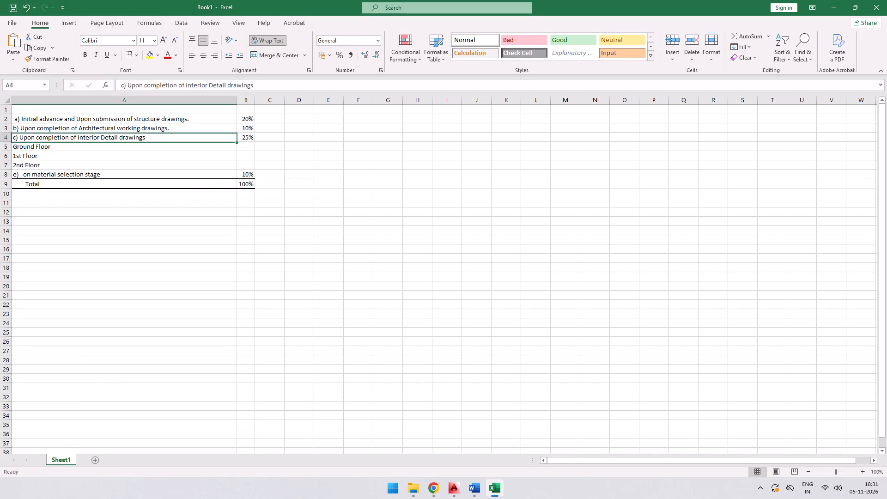
key("Down")
key("Down")
key("Up")
key("shift+Down")
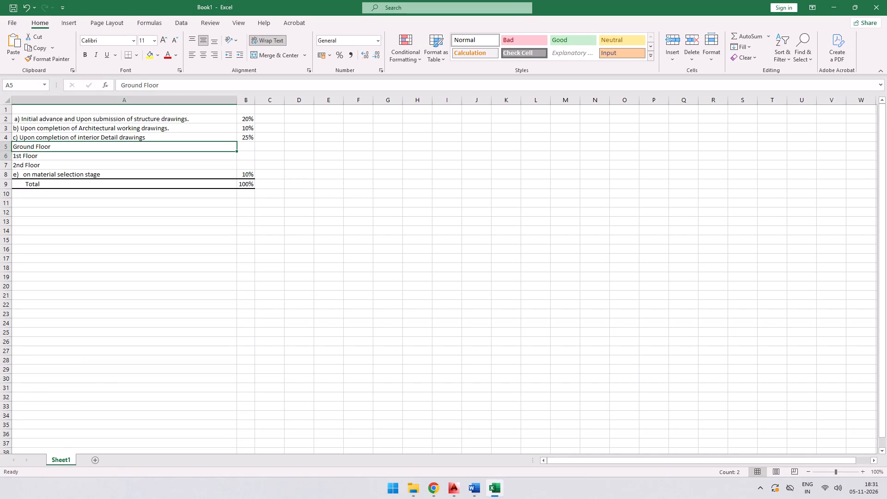
key("shift+Down")
left_click(237, 53)
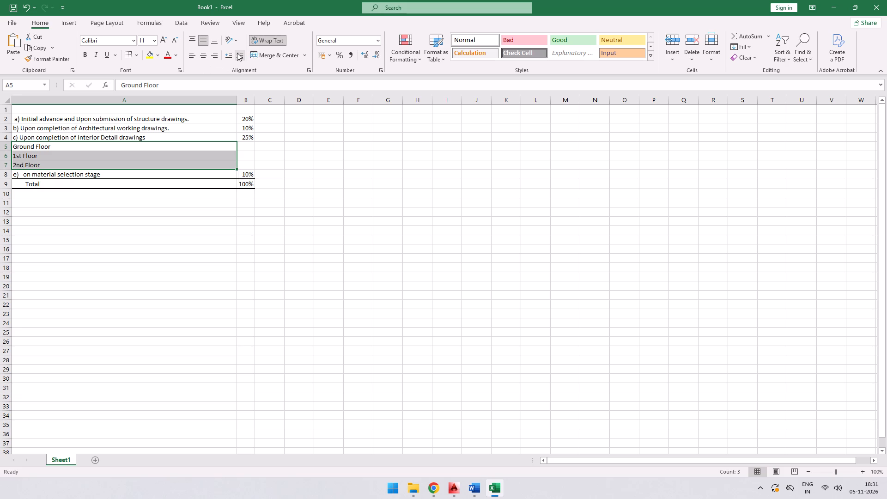
Clear the percentage of the interior Detail drawings stage in cell B4.
left_click(252, 139)
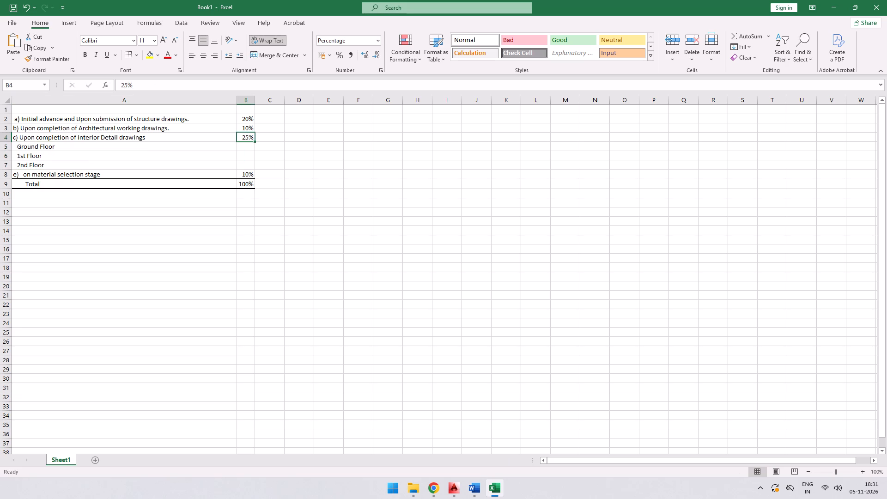
key("Delete")
Enter 15% for Ground Floor and fill the same percentage down to 1st Floor and 2nd Floor.
key("Down")
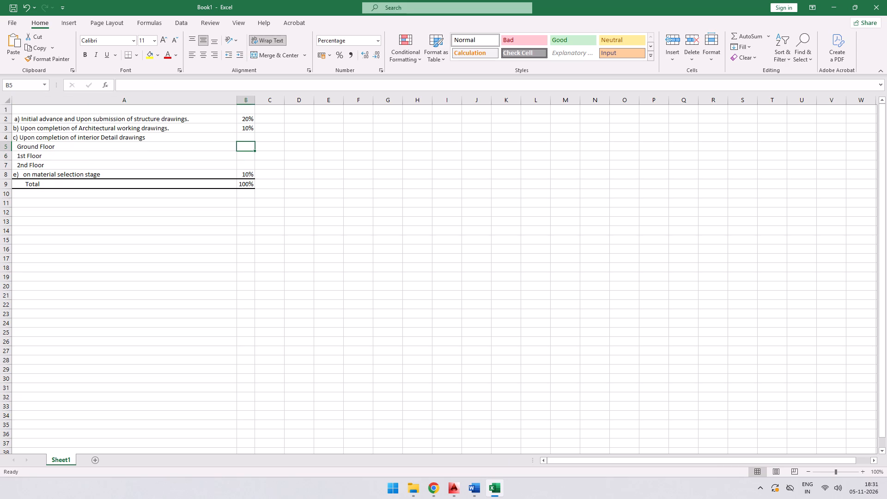
type("15")
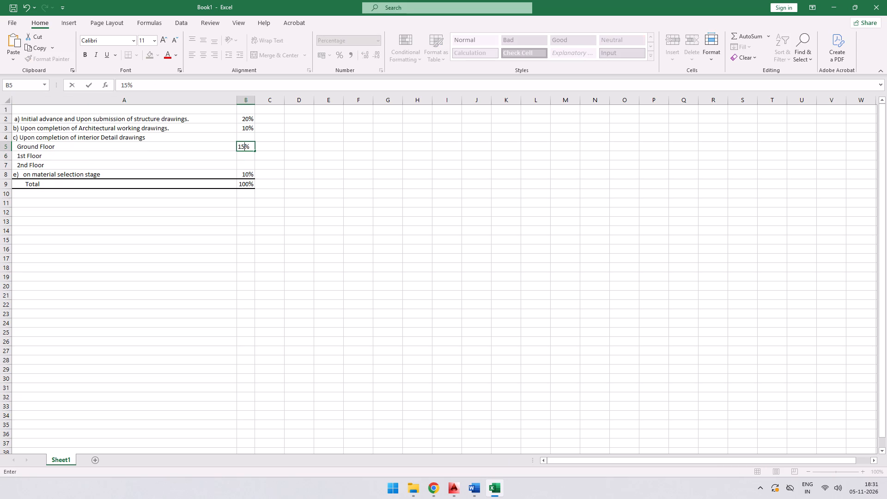
key("shift+percent")
key("Return")
key("Return")
key("Return")
key("Up")
key("Up")
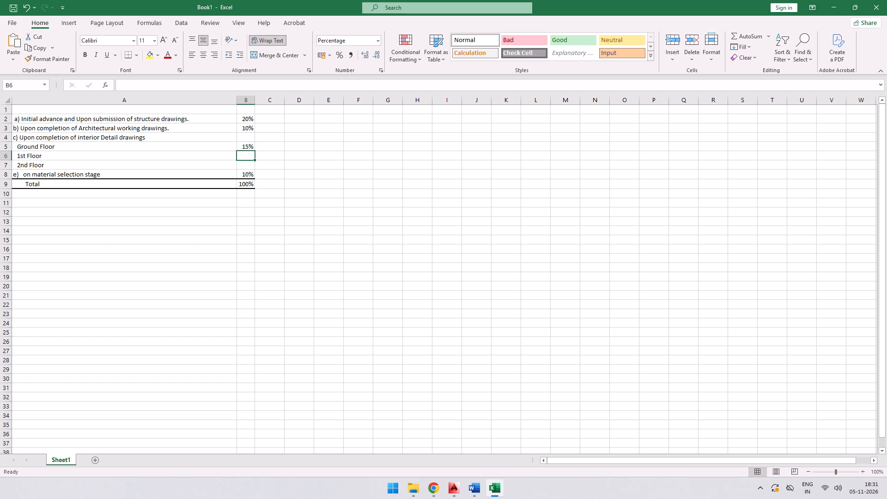
key("ctrl+d")
key("Down")
key("ctrl+d")
key("Down")
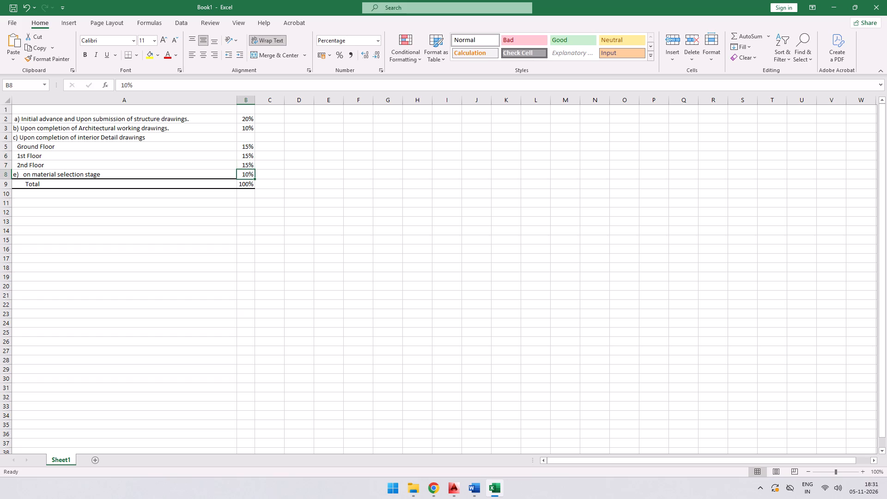
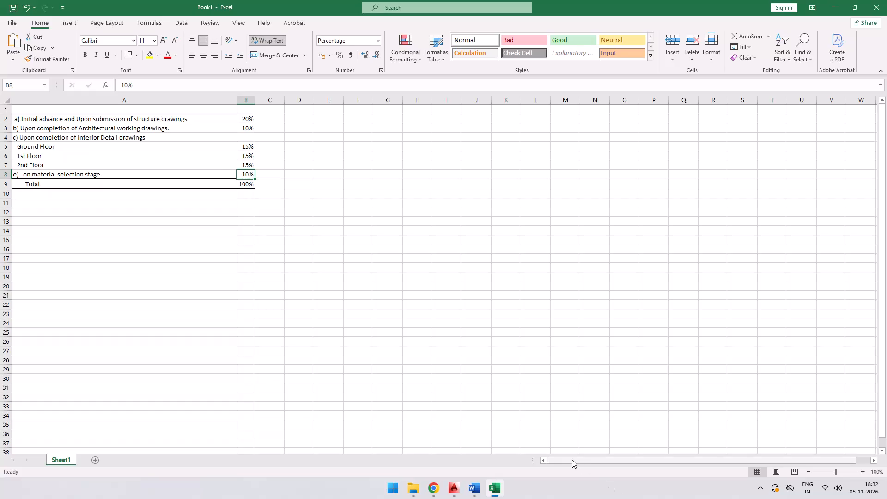
Set the percentage of the Architectural working drawings stage to 15%.
key("Up")
key("Up")
key("Up")
key("Up")
key("Up")
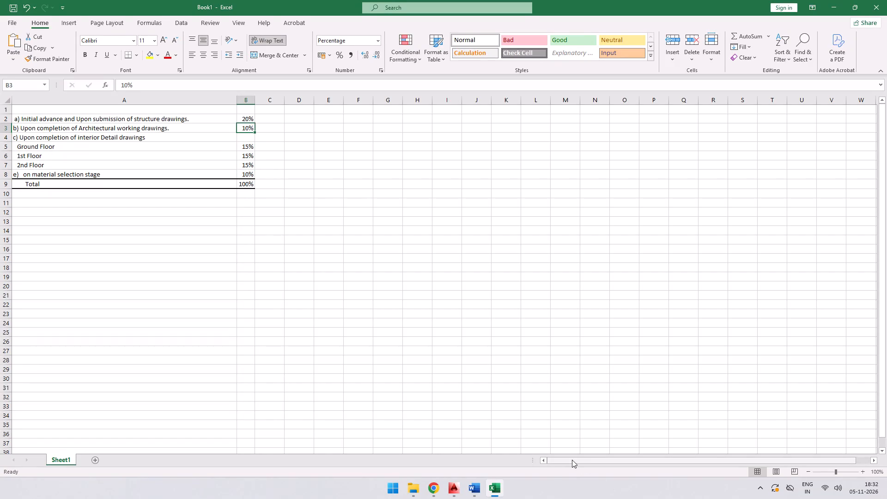
type("15")
key("Return")
Set the Ground Floor and 1st Floor percentages to 10% each.
key("Down")
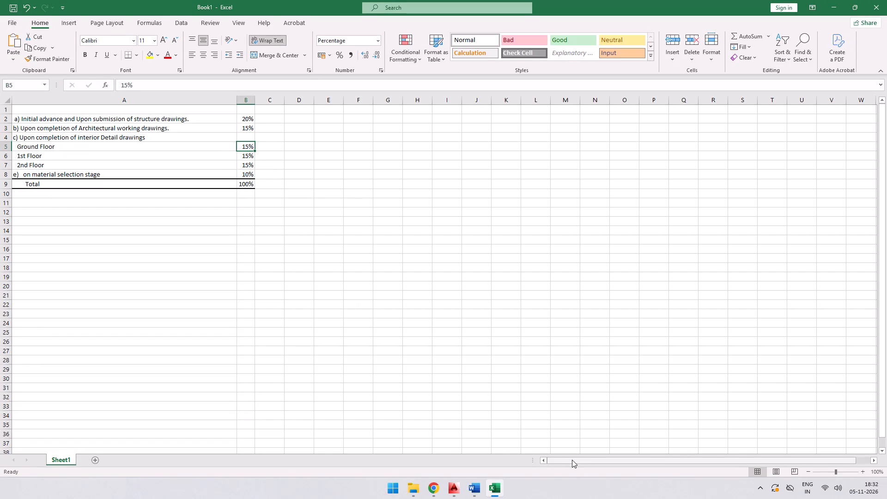
type("10")
key("Return")
type("10")
key("Return")
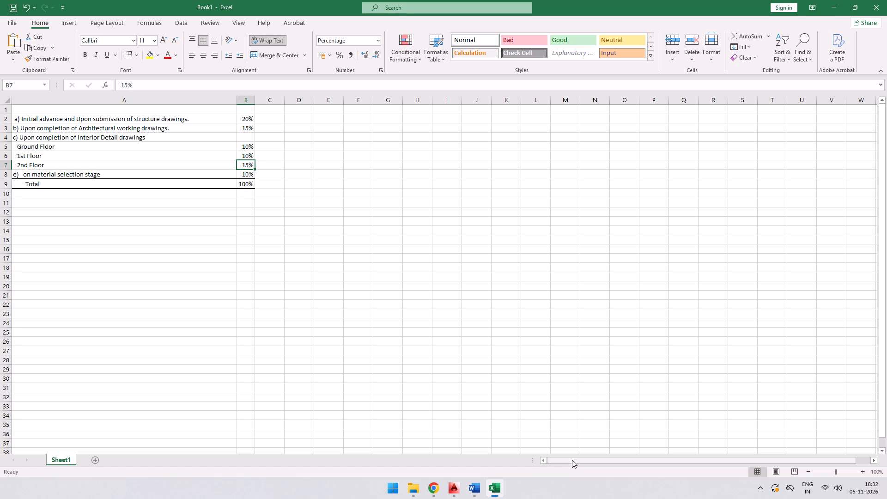
Set the percentage of the material selection stage to 15%.
key("Down")
key("1")
key("5")
key("Return")
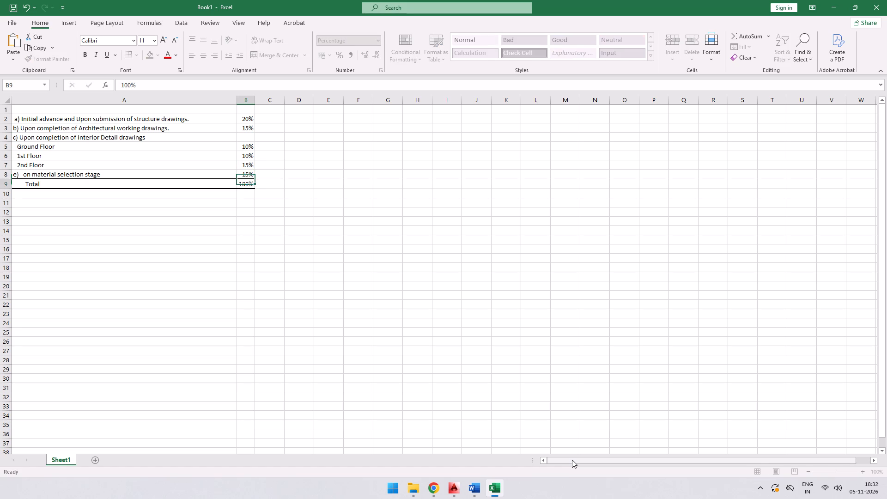
Remove the extra spaces after the letter in the material selection stage label and capitalise its first word as On.
key("Left")
key("Left")
key("Left")
key("Up")
key("F1")
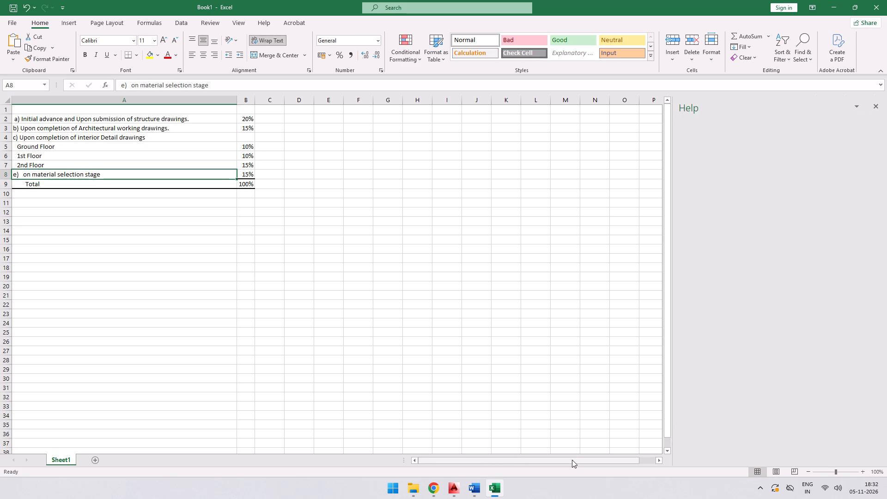
key("Escape")
key("F2")
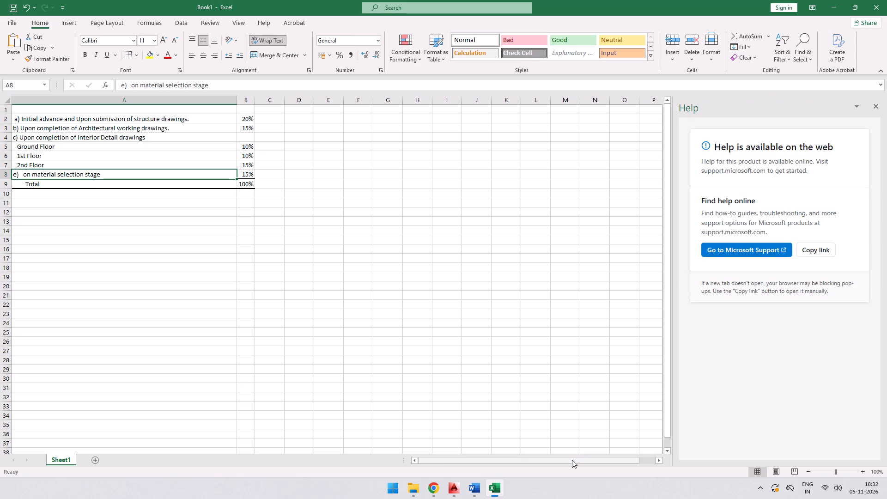
left_click(881, 101)
key("F2")
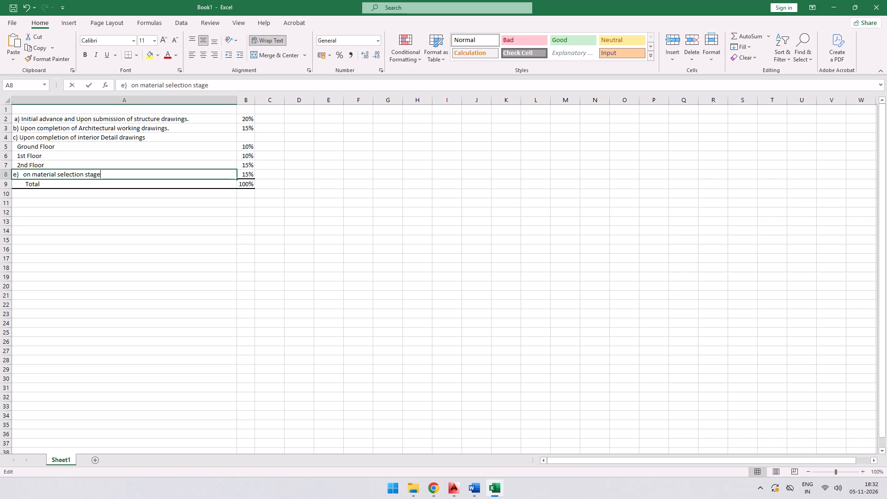
left_click(28, 176)
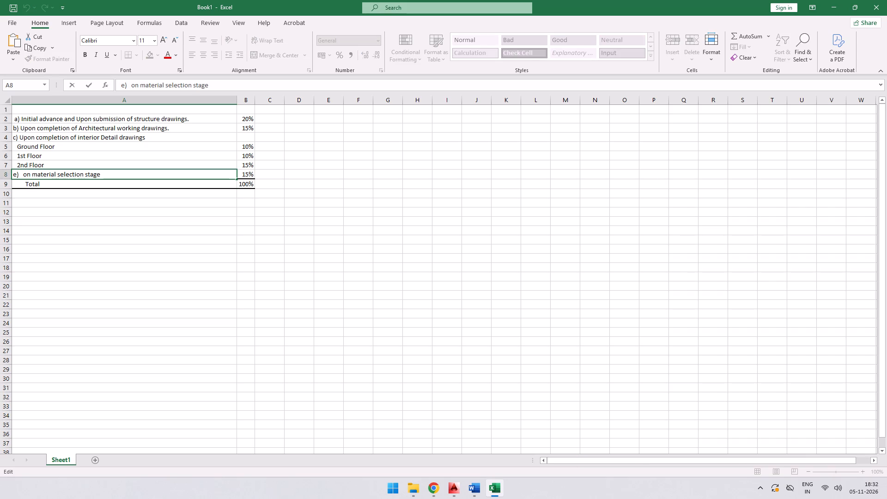
key("Left")
key("BackSpace")
key("BackSpace")
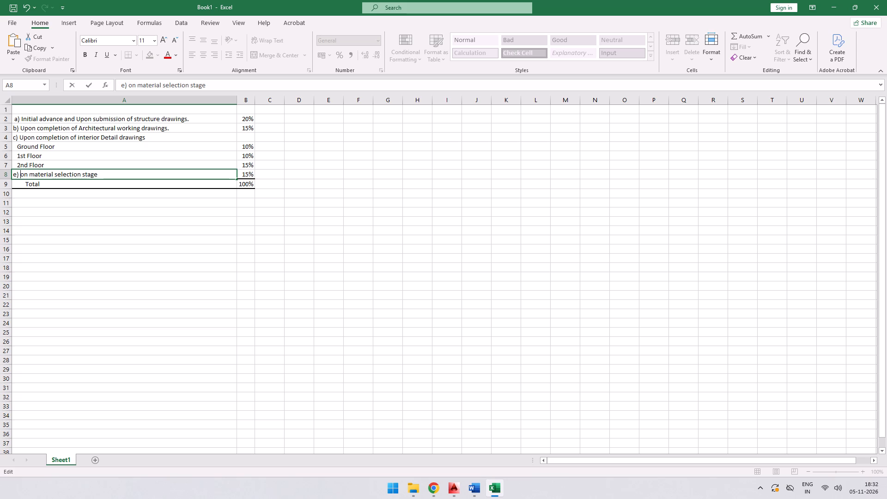
key("Delete")
key("shift+o")
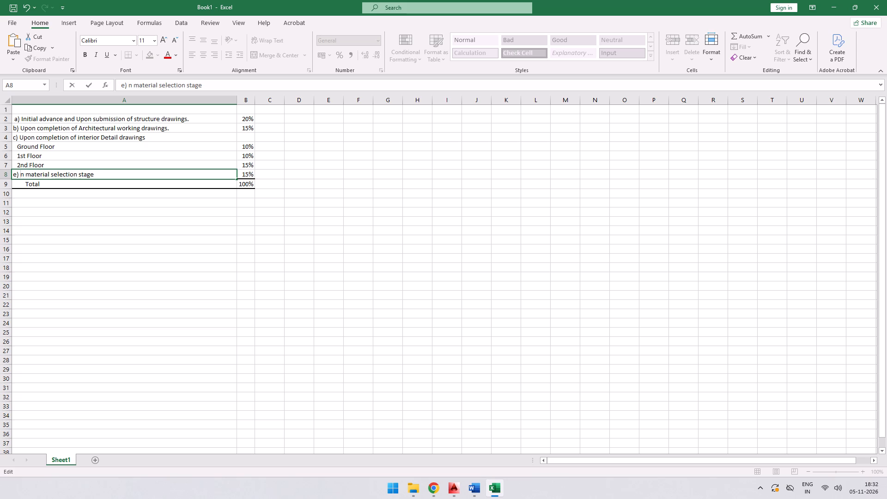
Change the letter of the material selection stage label to d.
key("Left")
key("Left")
key("Left")
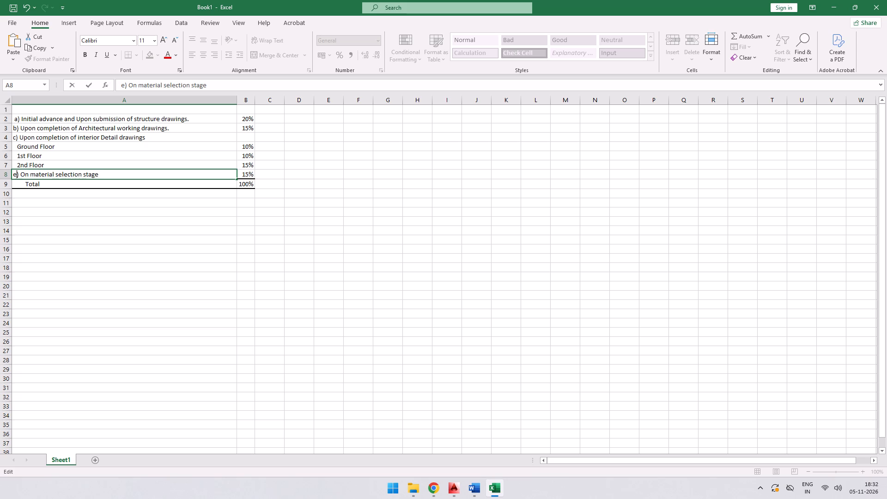
key("Left")
key("Delete")
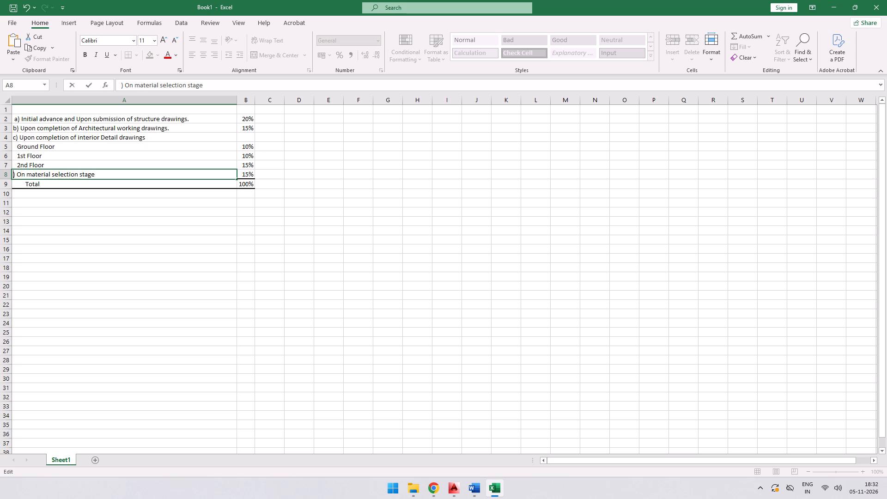
key("d")
key("Return")
Insert a blank row above the Total row.
key("shift+space")
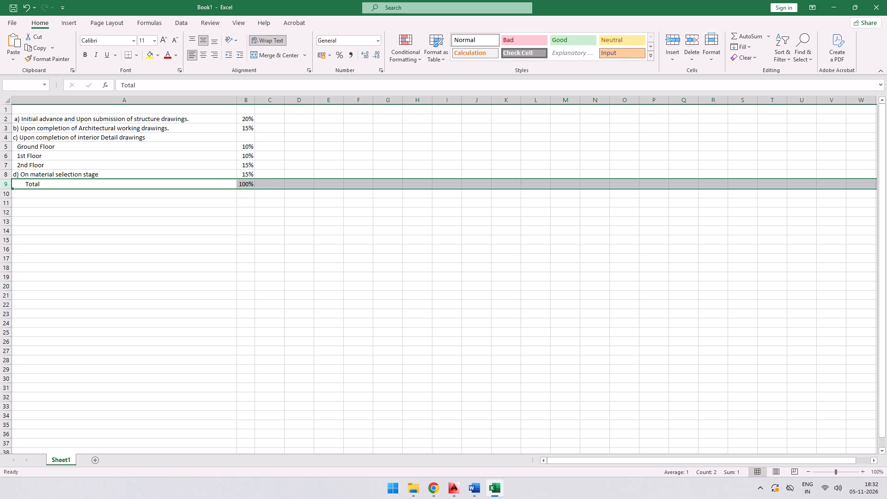
key("ctrl+shift+equal")
Enter the stage label "e) Upon Completion" in column A of the new row above Total.
key("Left")
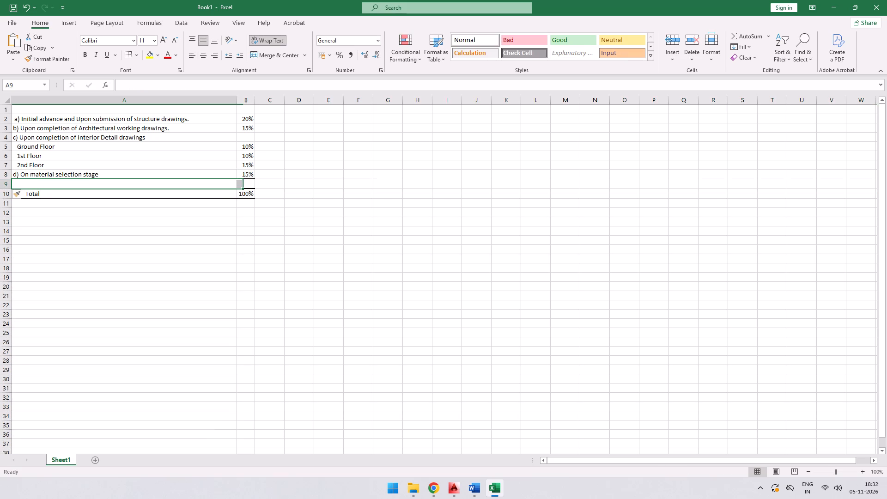
key("F2")
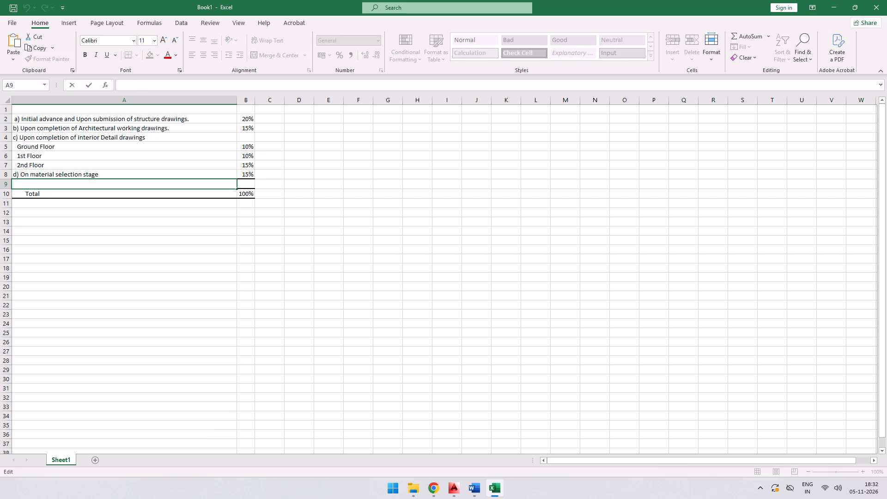
key("e")
key("shift+braceright")
key("Insert")
key("BackSpace")
key("bracketright")
key("BackSpace")
key("shift+bar")
key("BackSpace")
key("shift+parenright")
key("space")
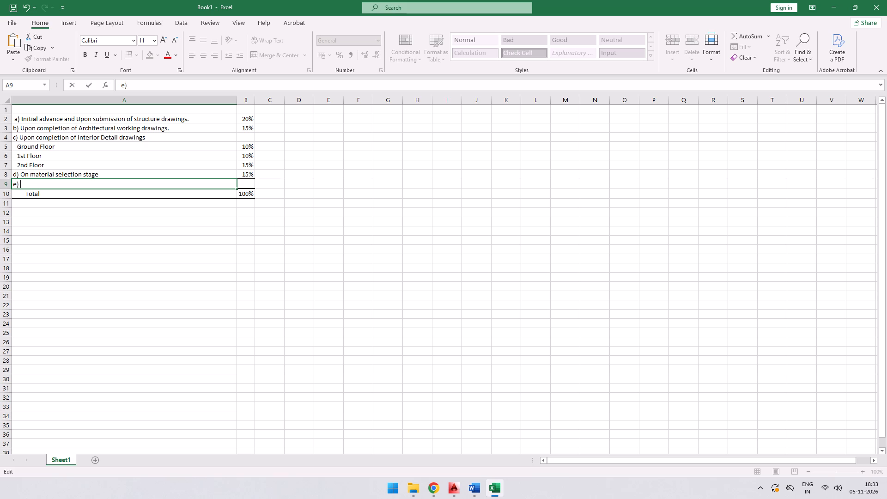
type("Uupon")
key("space")
key("BackSpace")
key("BackSpace")
key("BackSpace")
key("BackSpace")
key("BackSpace")
type("pon Cpo")
key("BackSpace")
key("BackSpace")
type("ompl;")
key("BackSpace")
key("e")
type("tion")
key("Tab")
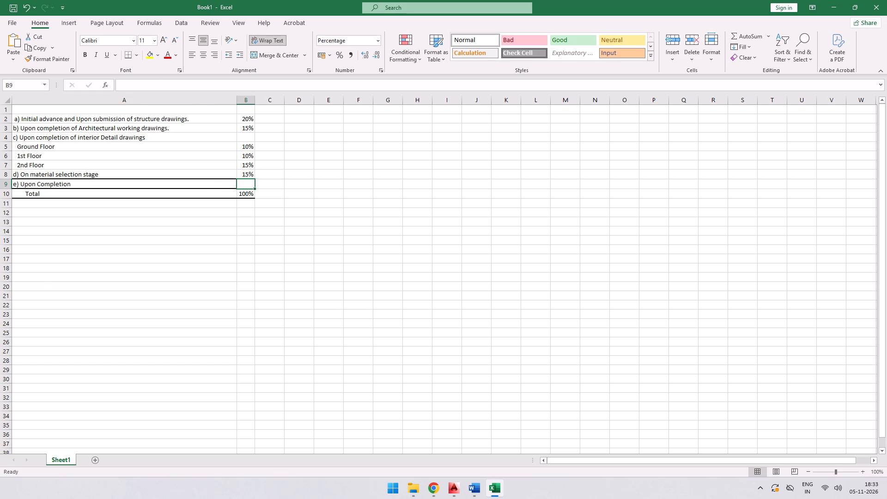
Enter 15% as the percentage of the Upon Completion stage.
type("15%")
key("Return")
Replace the Total percentage in B10 with a SUM formula covering all stage percentages from B2 to B9.
key("Right")
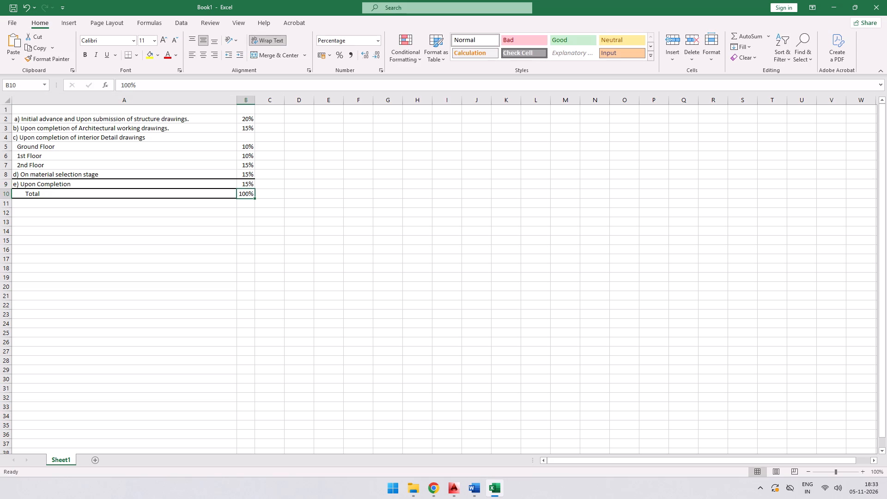
key("alt+equal")
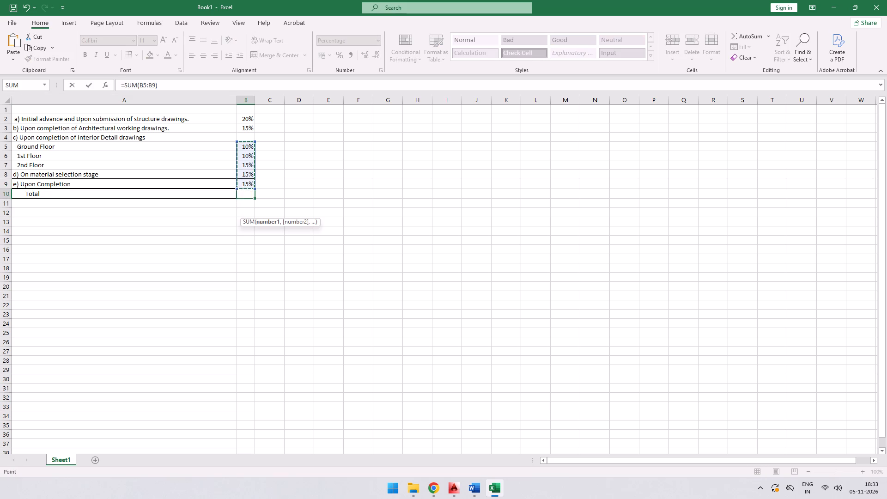
key("Down")
key("Down")
key("Down")
key("Down")
key("ctrl+Up")
key("Down")
key("Right")
key("Right")
key("Down")
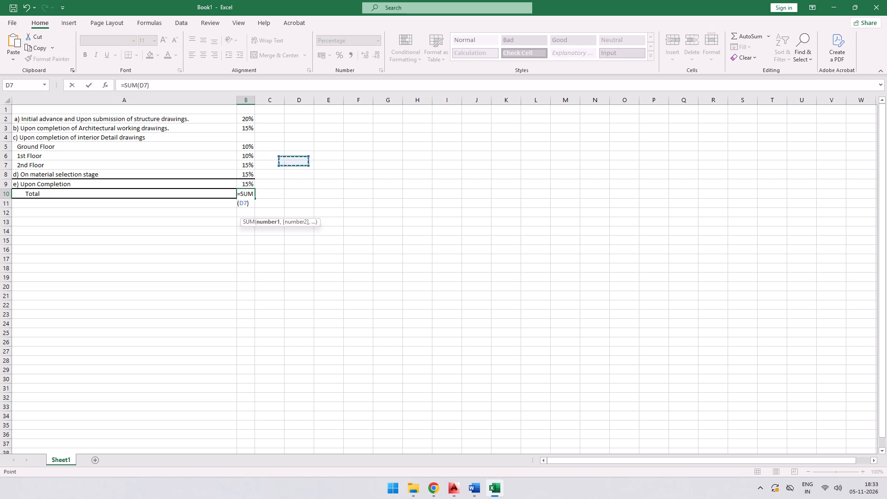
key("Left")
key("Left")
key("Down")
key("Down")
key("shift+Up")
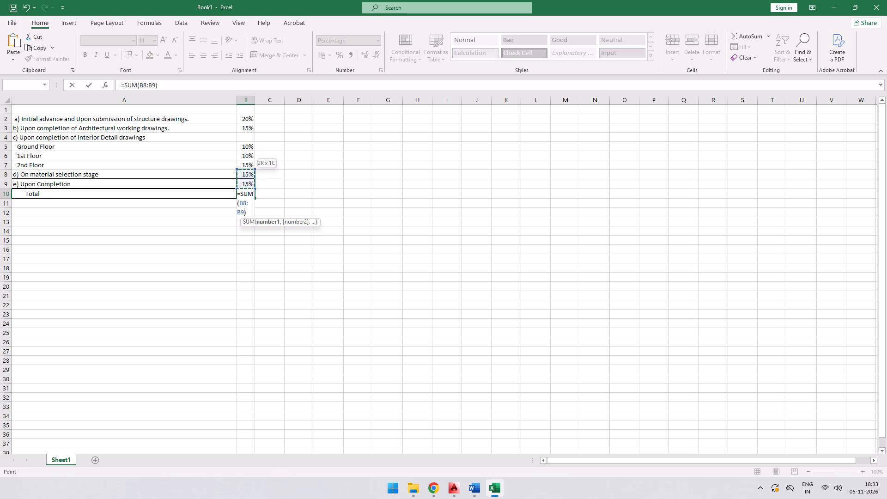
key("ctrl+shift+Up")
key("ctrl+shift+Up")
key("shift+Up")
key("Return")
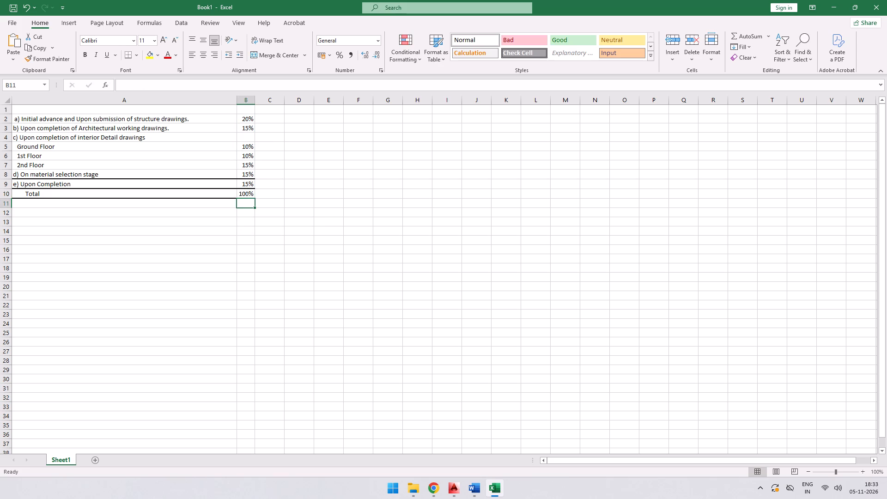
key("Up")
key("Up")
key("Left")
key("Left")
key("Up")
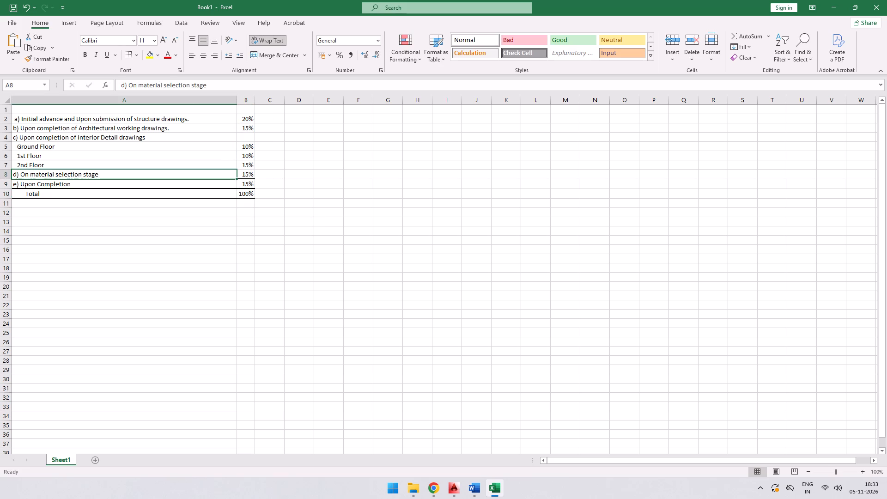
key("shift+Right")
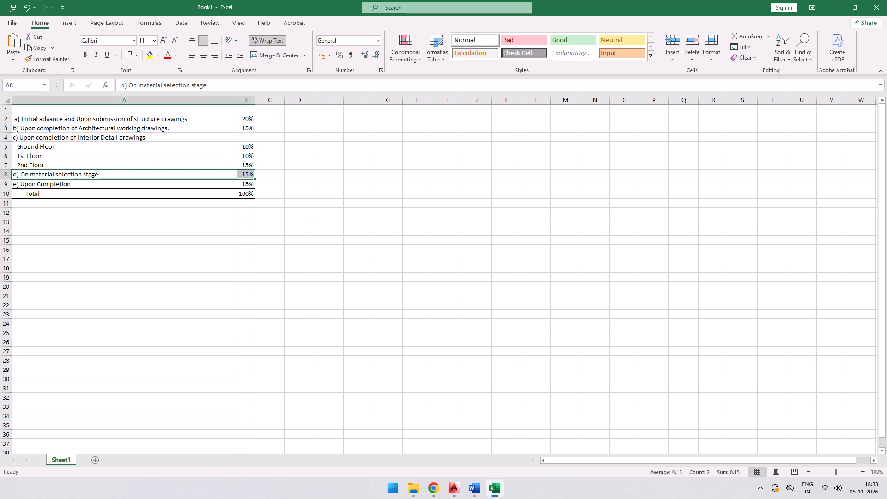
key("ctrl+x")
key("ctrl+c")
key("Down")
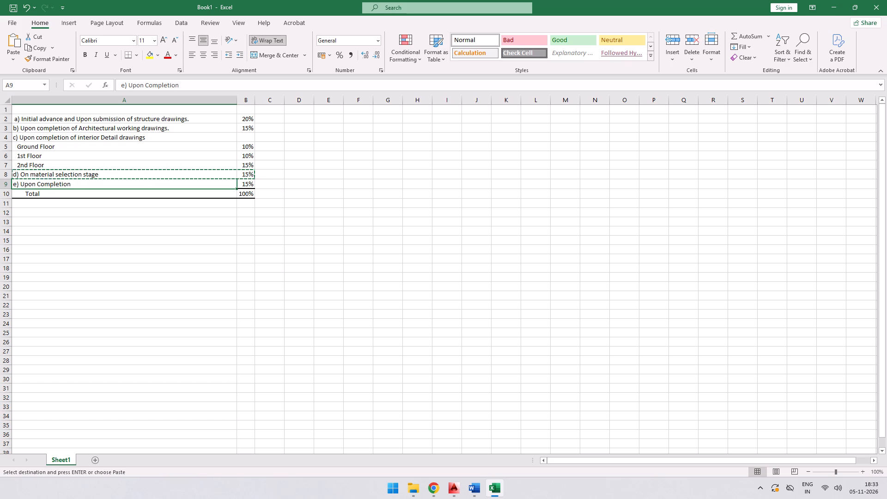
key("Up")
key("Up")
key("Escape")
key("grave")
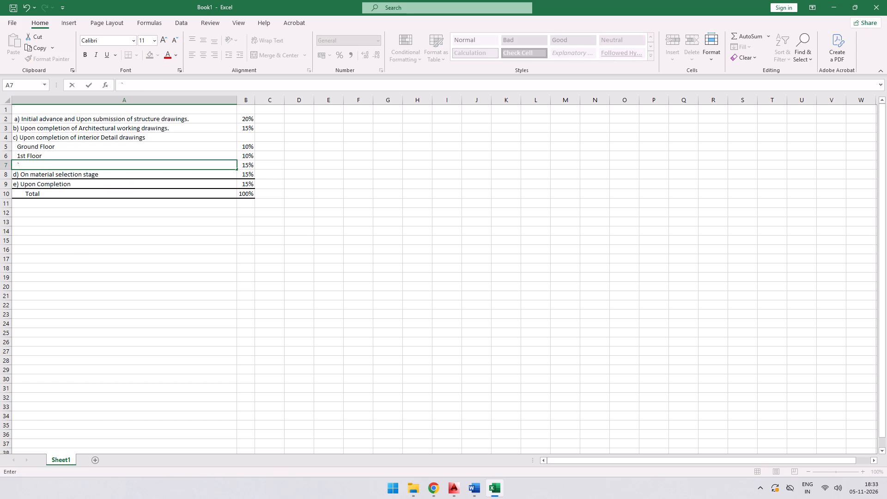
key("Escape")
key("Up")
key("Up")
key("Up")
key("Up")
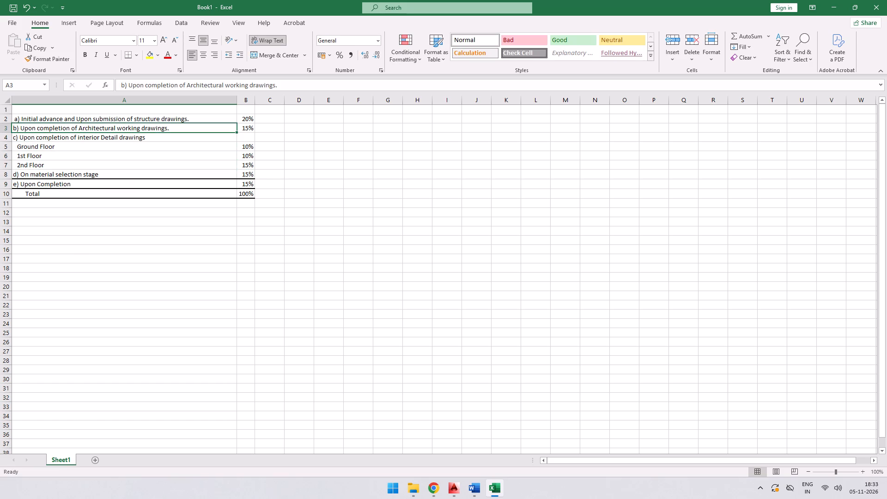
Copy only the cell formatting of the Architectural working drawings row (row 3) onto the material selection stage row (row 8).
key("shift+Right")
key("ctrl+c")
key("Down")
key("Down")
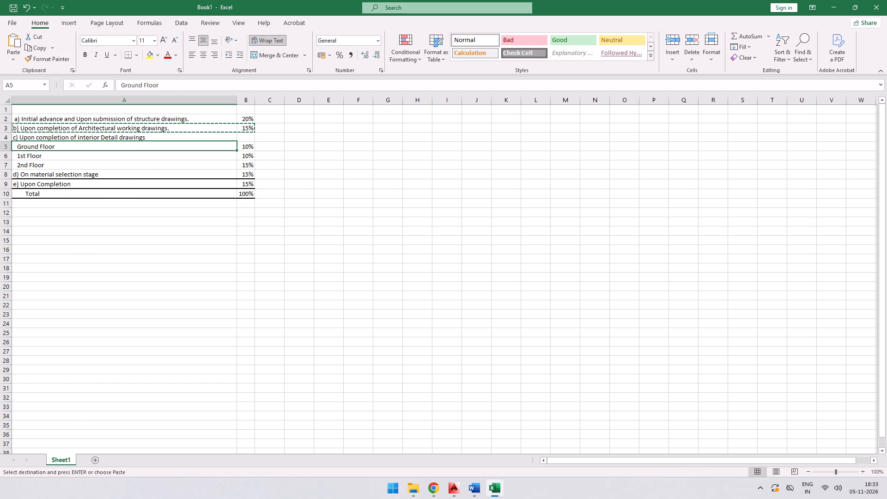
key("Down")
key("Down")
key("Down")
key("alt+e")
type("st")
key("Return")
key("Escape")
key("Down")
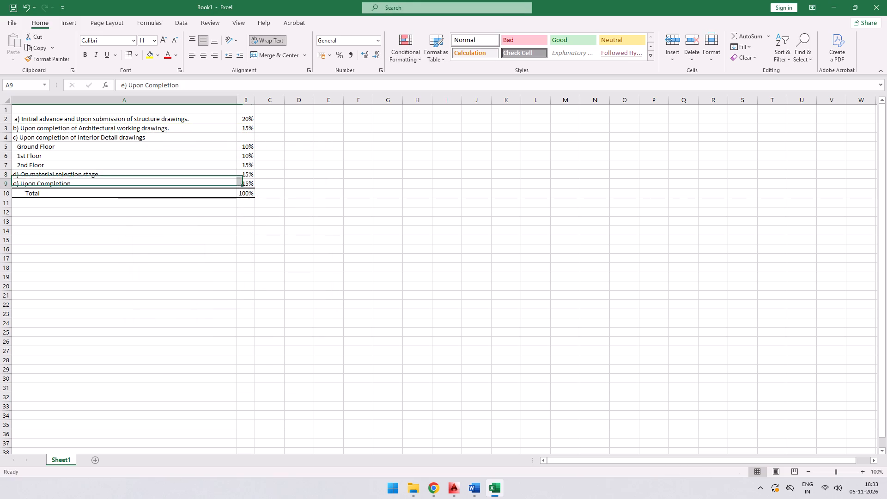
key("Up")
key("Up")
key("Down")
key("Down")
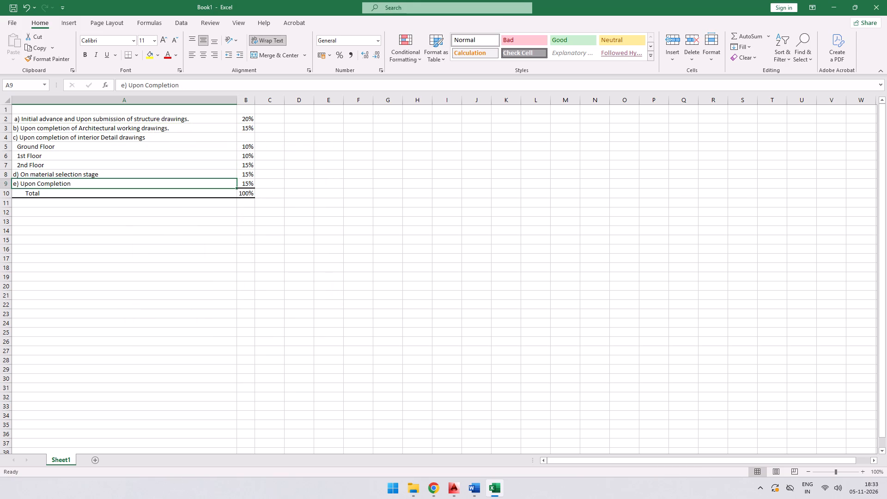
Set the Ground Floor and 1st Floor percentages to 15% each.
key("Up")
key("Up")
key("Up")
key("Right")
key("Up")
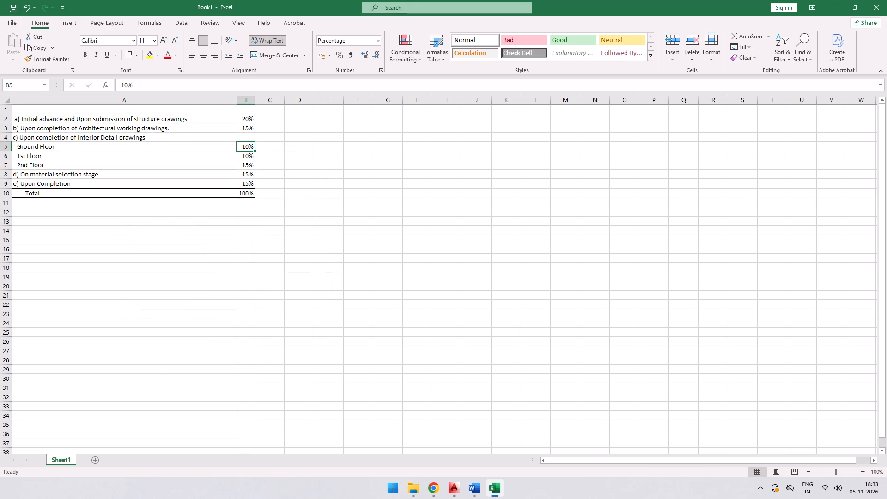
type("15")
key("Return")
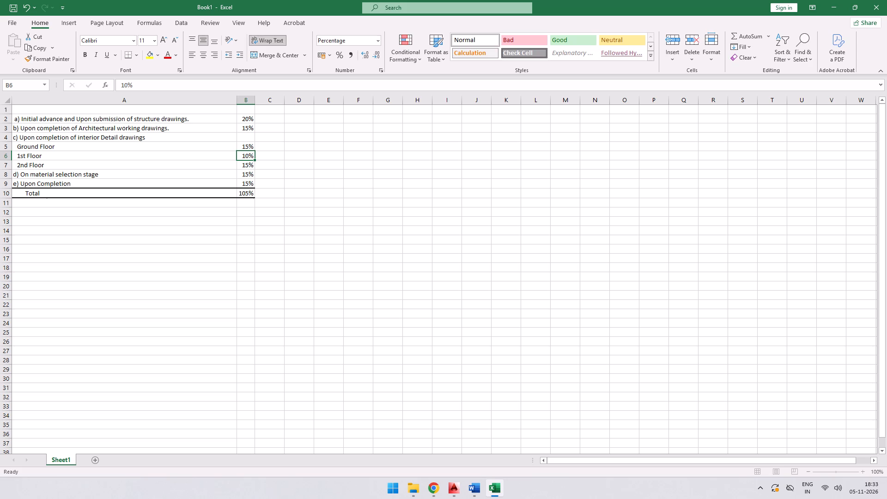
type("15")
key("Return")
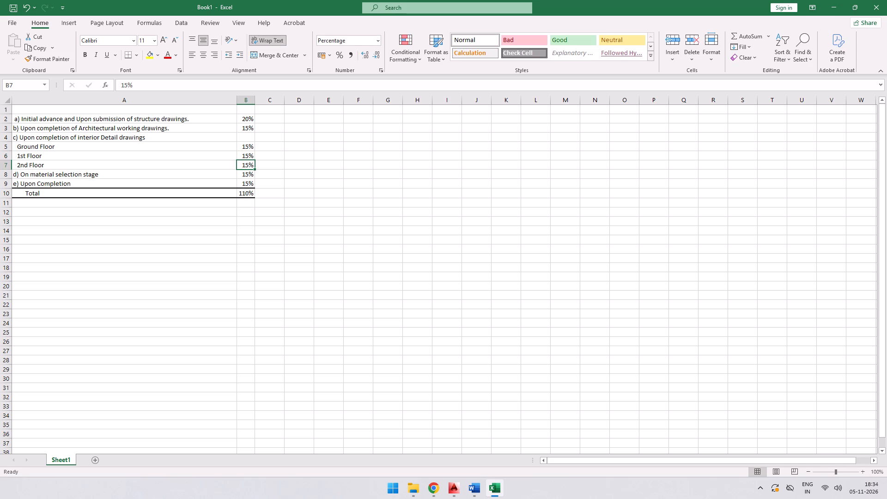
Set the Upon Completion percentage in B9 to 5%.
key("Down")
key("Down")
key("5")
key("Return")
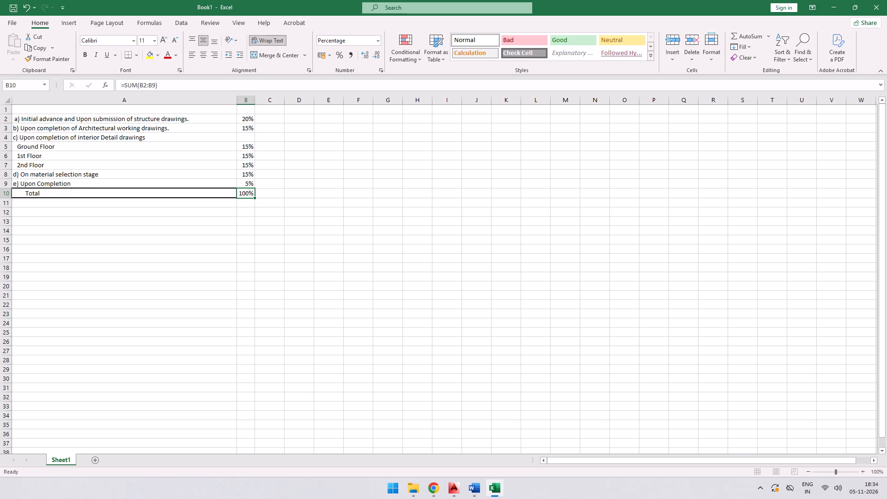
Remove the leading space before "a) Initial advance and Upon submission of structure drawings." in A2.
key("Up")
key("Up")
key("Up")
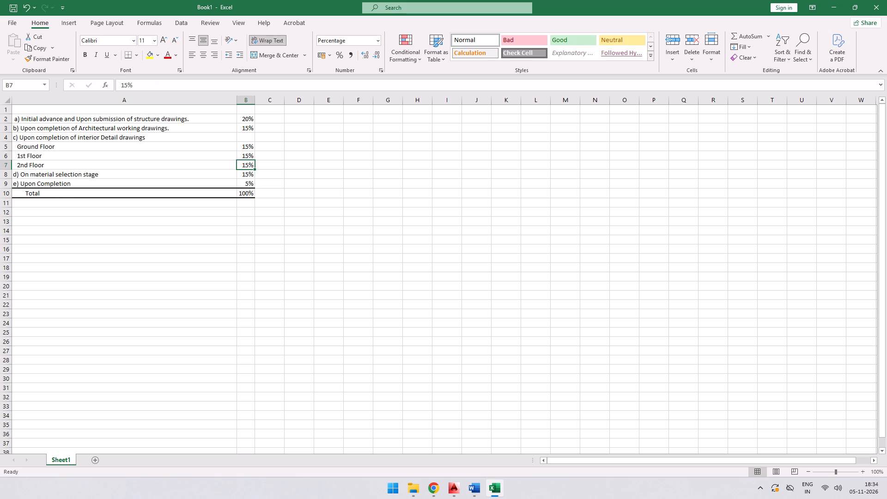
key("Up")
key("Up")
key("Up")
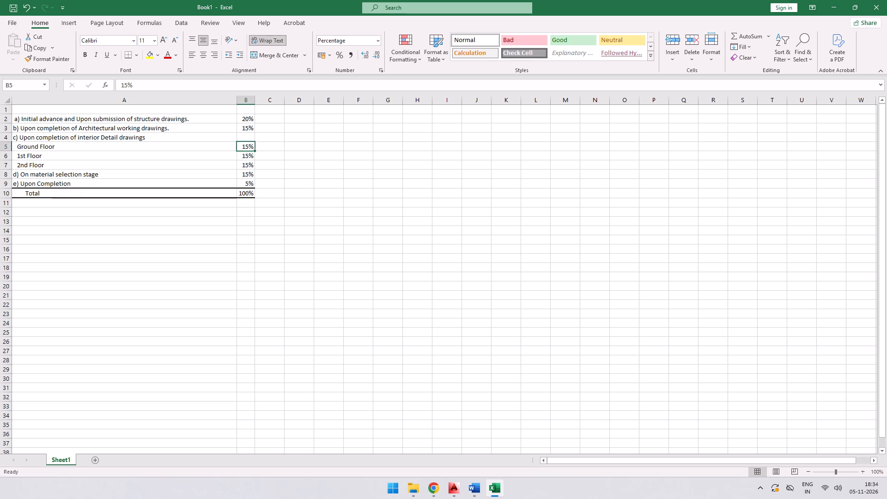
key("Up")
key("Up")
key("Left")
key("Left")
key("Left")
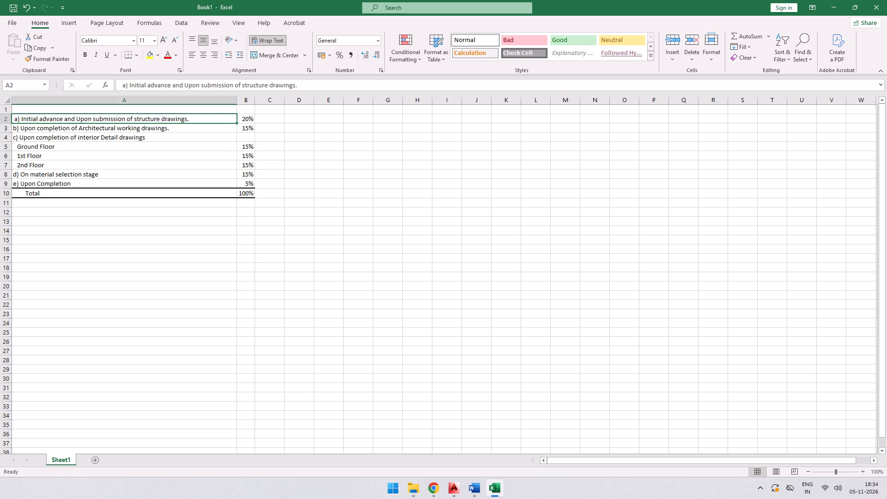
key("F2")
key("Left")
key("Left")
key("Left")
key("ctrl+Left")
key("ctrl+Left")
key("ctrl+Left")
key("ctrl+Left")
key("ctrl+Left")
key("ctrl+Left")
key("ctrl+Left")
key("ctrl+Left")
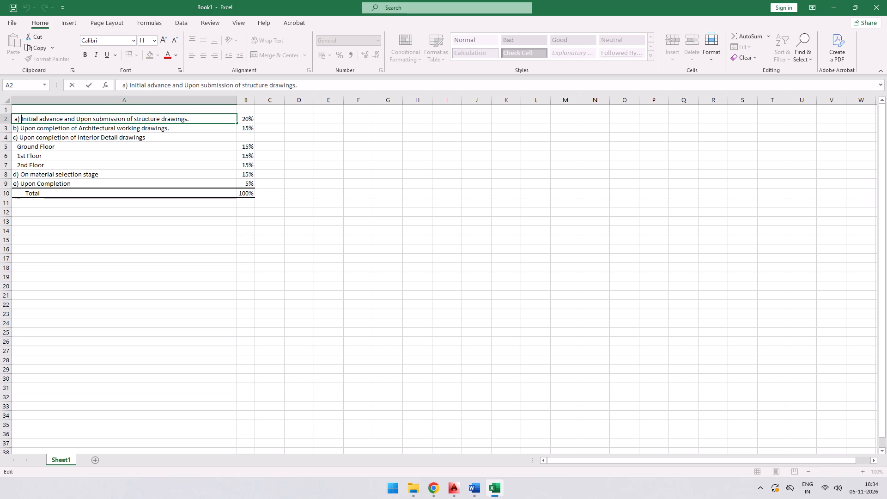
key("ctrl+Left")
key("ctrl+Left")
key("BackSpace")
key("BackSpace")
key("BackSpace")
key("Return")
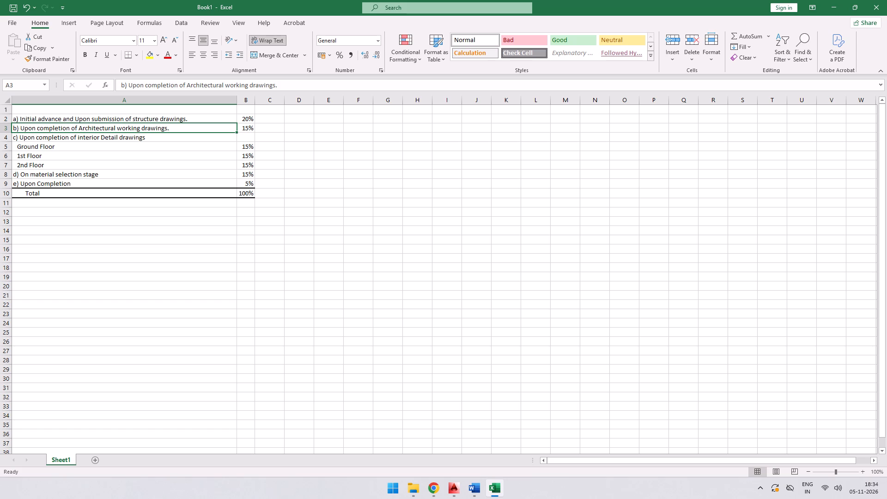
key("Up")
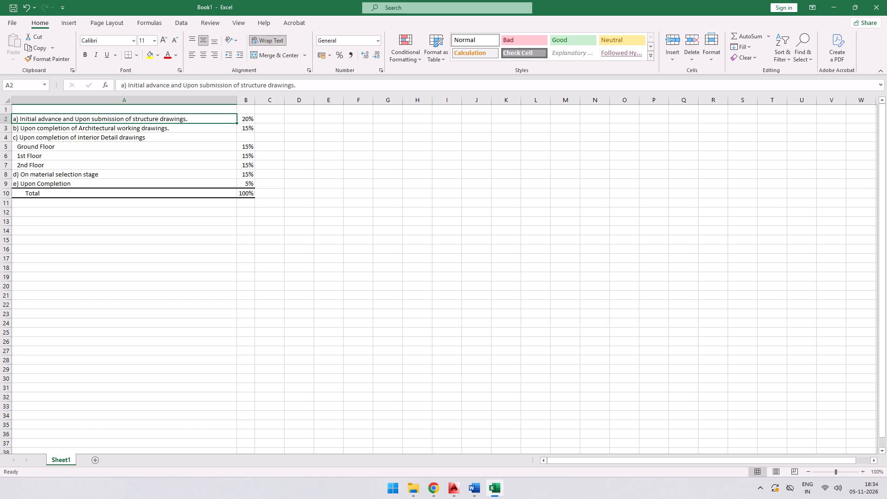
Set the Upon Completion percentage in B9 to 10%.
double_click(247, 184)
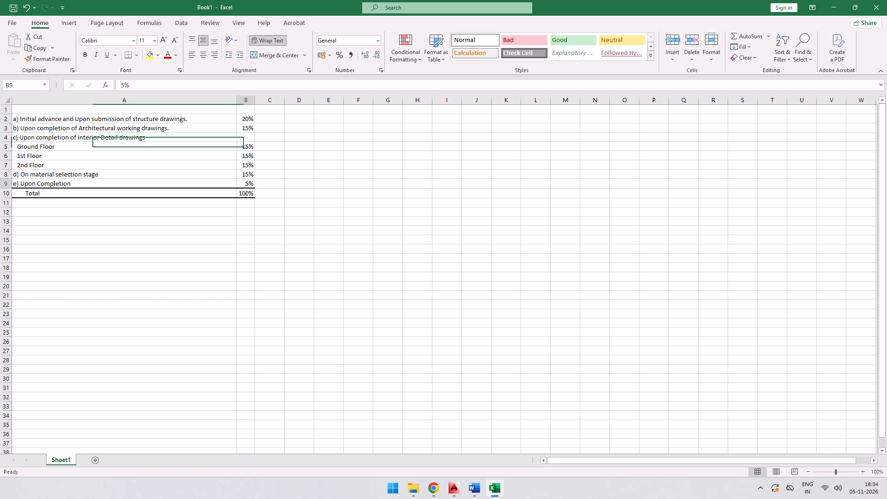
key("Left")
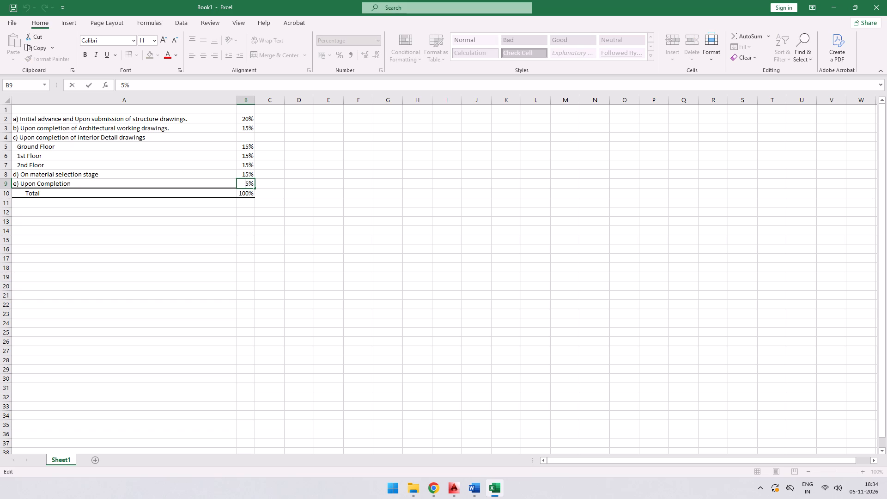
key("Delete")
type("10")
key("Return")
Set the percentage of the material selection stage in B8 to 10%.
key("Up")
key("Up")
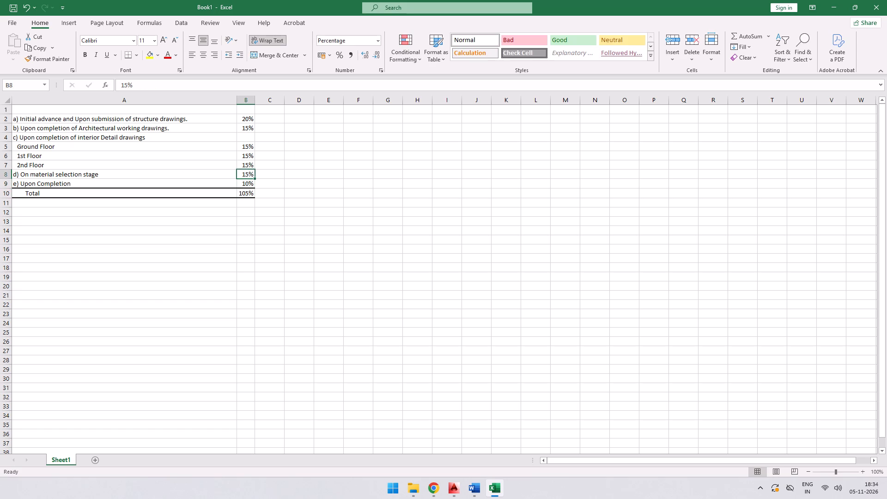
key("F2")
key("Left")
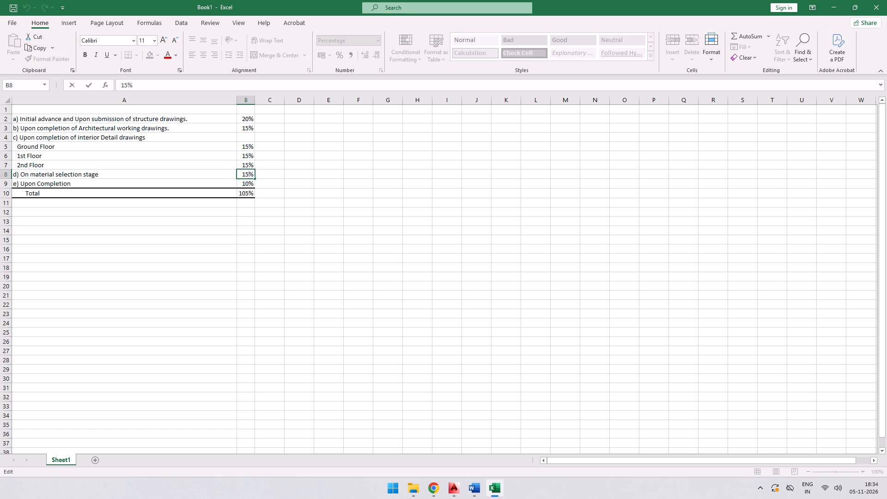
key("BackSpace")
key("0")
key("Return")
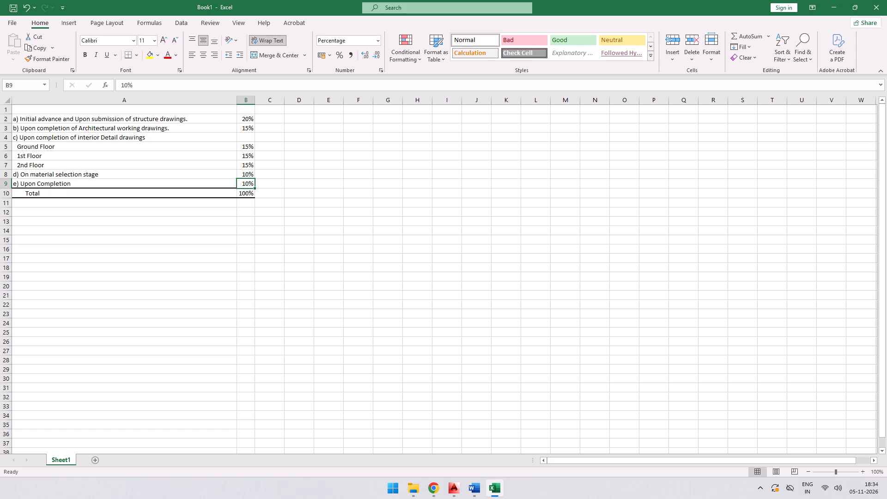
Copy the whole payment schedule, A2 to B10, from the initial advance row through the Total row.
key("ctrl+Left")
key("ctrl+Left")
key("ctrl+Up")
key("ctrl+Up")
key("ctrl+Down")
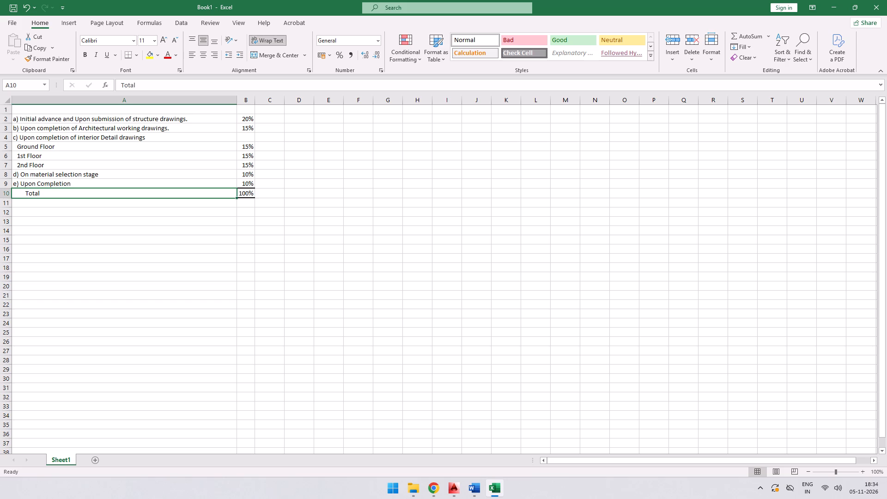
key("ctrl+Up")
key("Down")
key("ctrl+shift+Right")
key("ctrl+shift+Down")
key("ctrl+shift+Left")
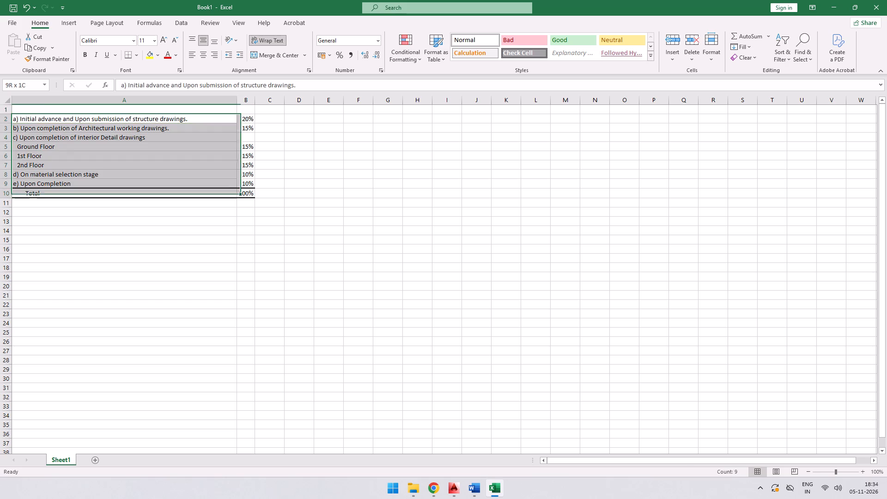
key("ctrl+shift+Down")
key("ctrl+shift+Up")
key("shift+Right")
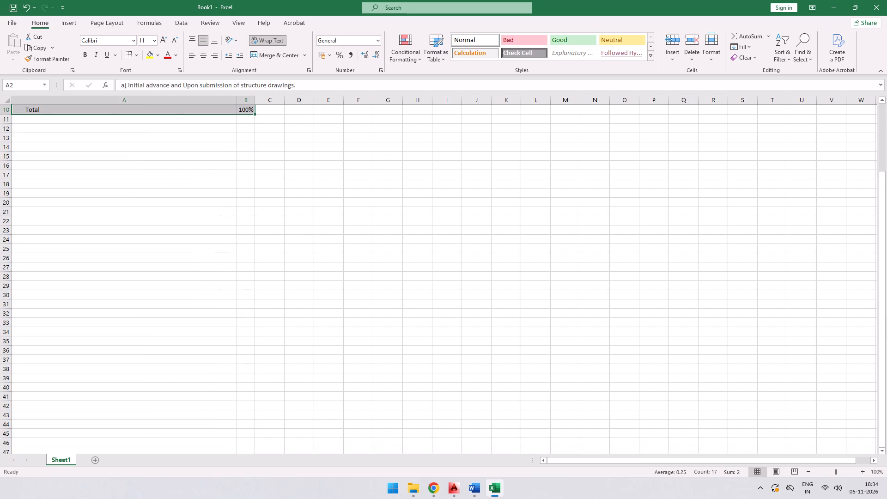
key("ctrl+c")
Switch to the Word quotation, delete the old payment schedule table and paste the copied schedule in its place.
key("alt+Tab")
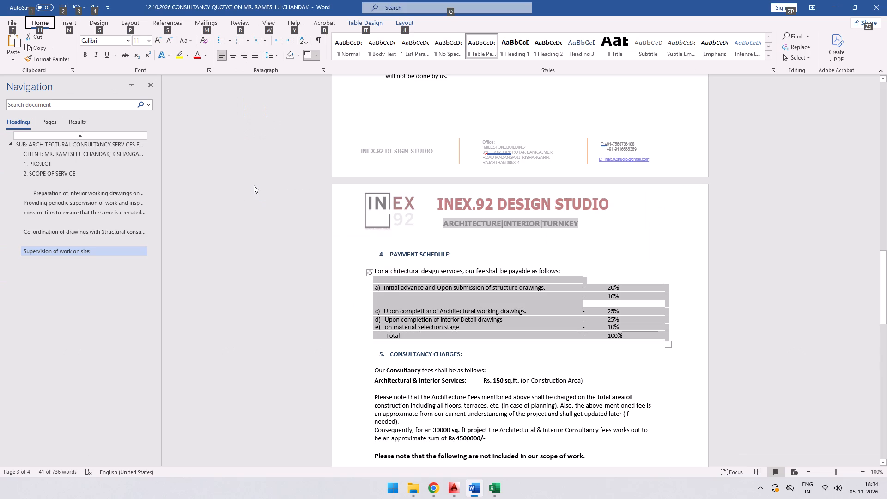
left_click(369, 273)
key("BackSpace")
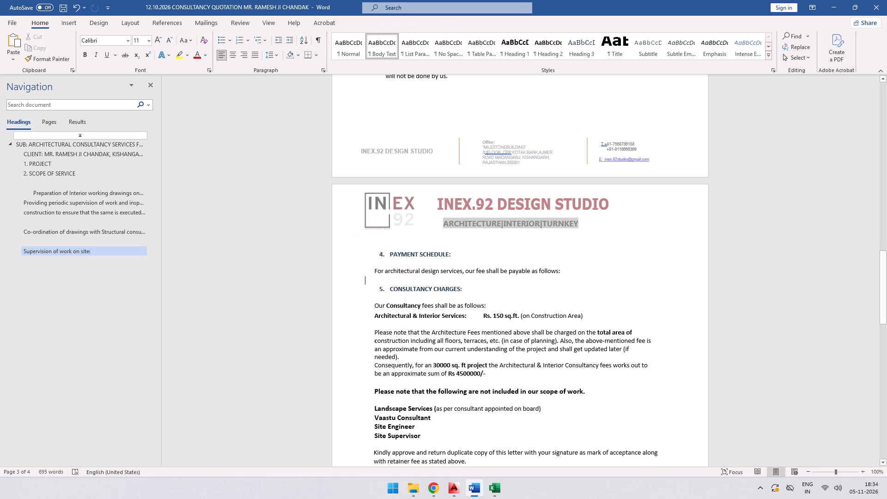
key("ctrl+v")
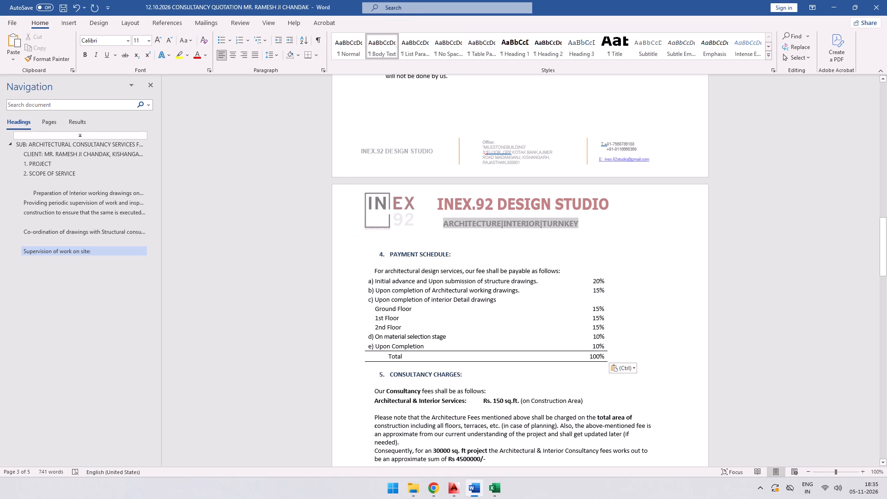
AutoFit the pasted payment schedule table to the window width.
left_click(371, 353)
left_click(361, 274)
right_click(361, 274)
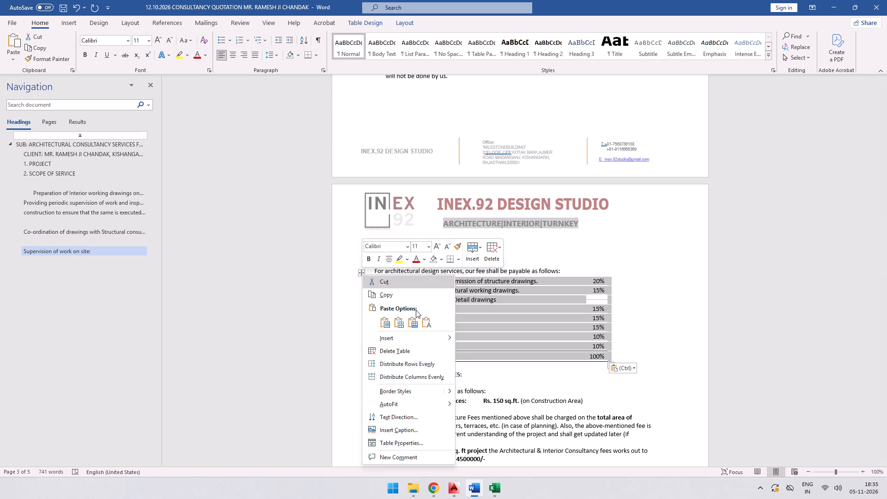
left_click(414, 401)
left_click(498, 416)
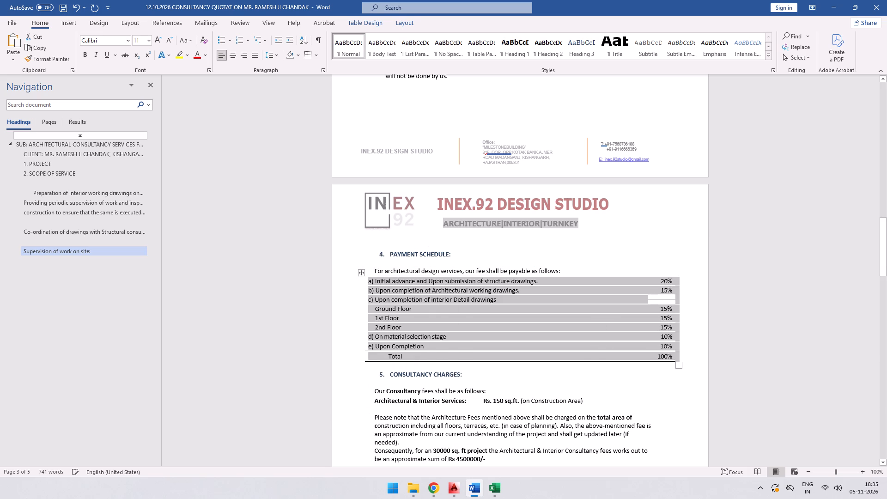
left_click(435, 360)
left_click(348, 351)
left_click(548, 381)
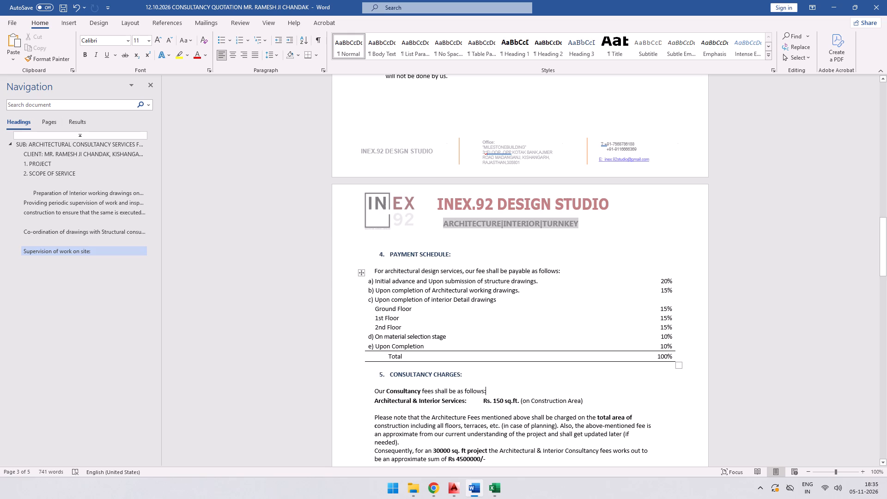
Change the approximate consultancy fee sum under Consultancy Charges to Rs 3500000/-.
scroll(439, 306, "down", 1)
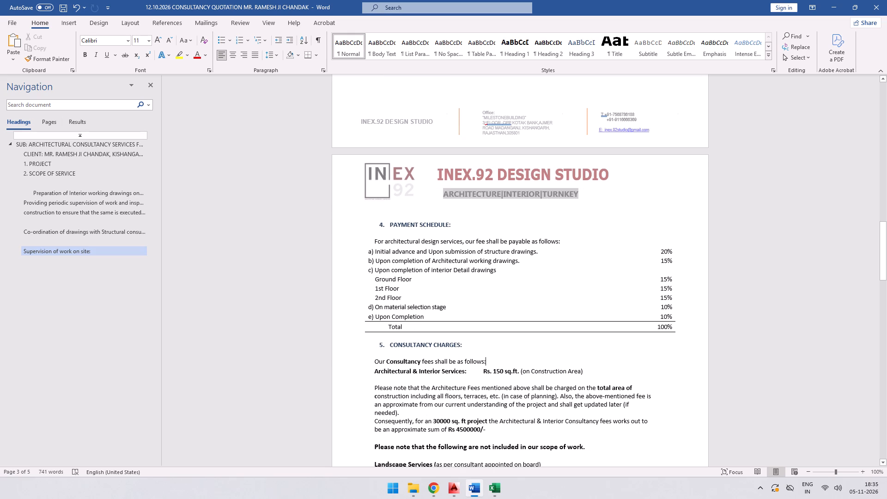
scroll(389, 318, "down", 4)
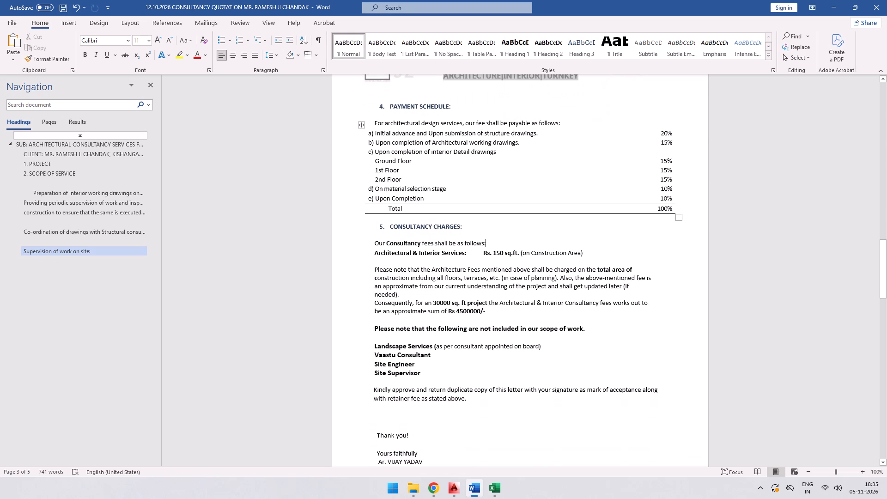
scroll(393, 314, "down", 2)
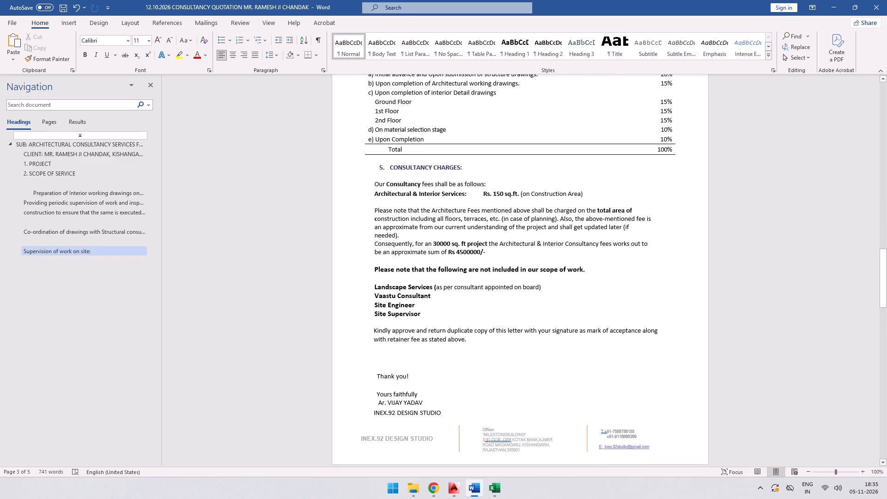
left_click(461, 253)
key("BackSpace")
type("33")
key("BackSpace")
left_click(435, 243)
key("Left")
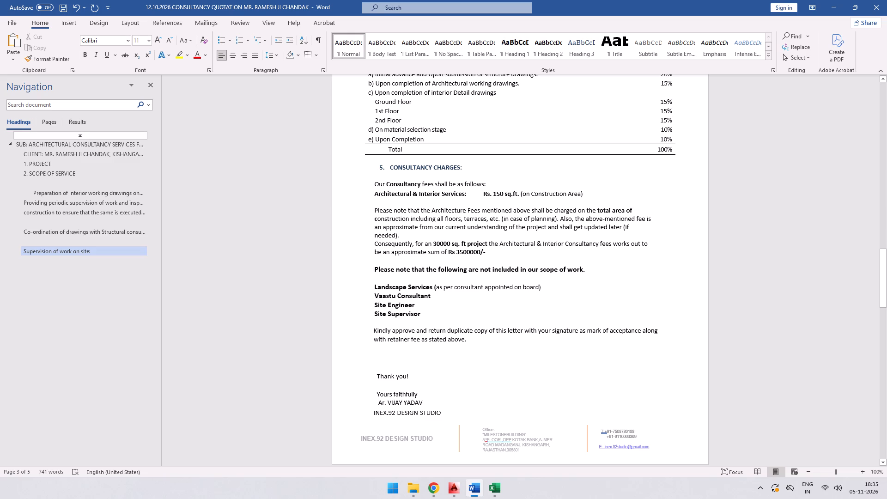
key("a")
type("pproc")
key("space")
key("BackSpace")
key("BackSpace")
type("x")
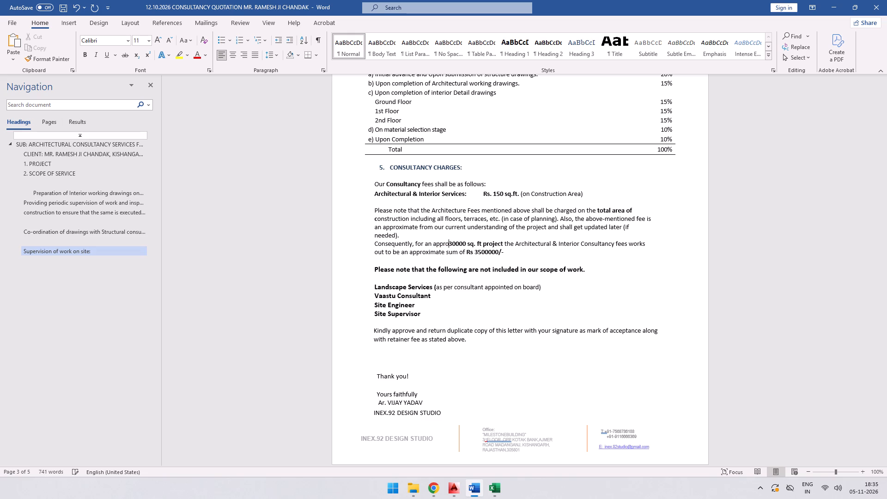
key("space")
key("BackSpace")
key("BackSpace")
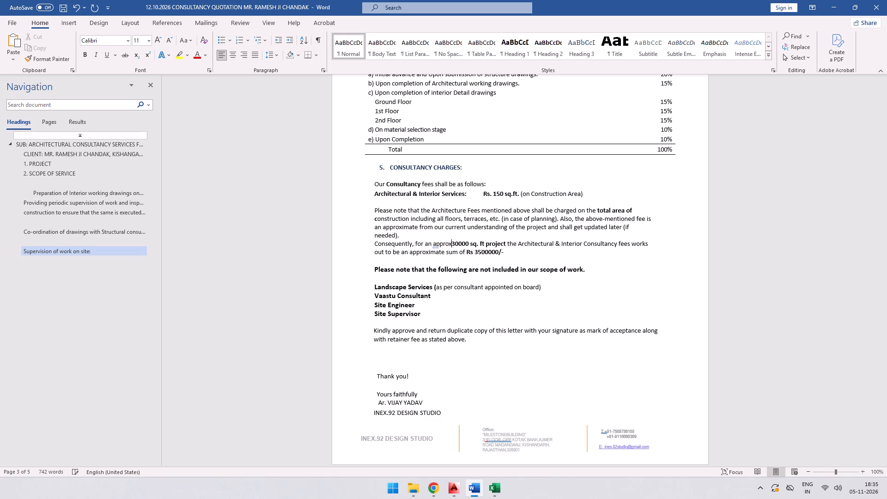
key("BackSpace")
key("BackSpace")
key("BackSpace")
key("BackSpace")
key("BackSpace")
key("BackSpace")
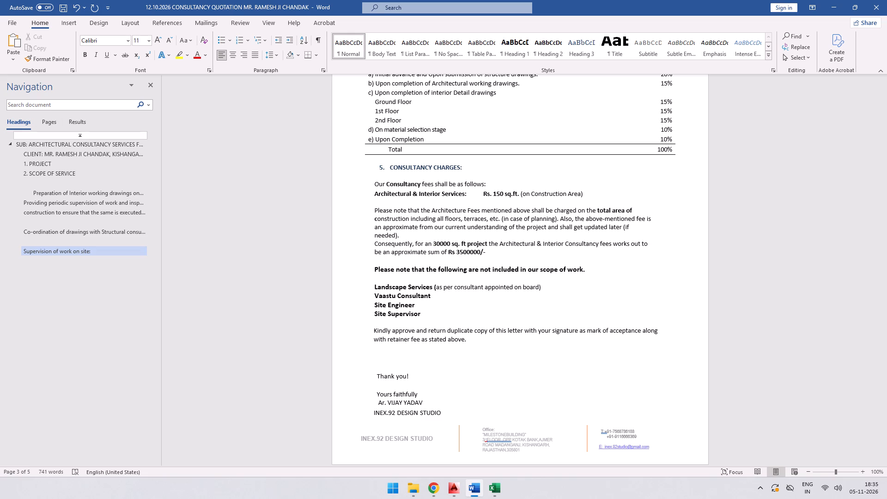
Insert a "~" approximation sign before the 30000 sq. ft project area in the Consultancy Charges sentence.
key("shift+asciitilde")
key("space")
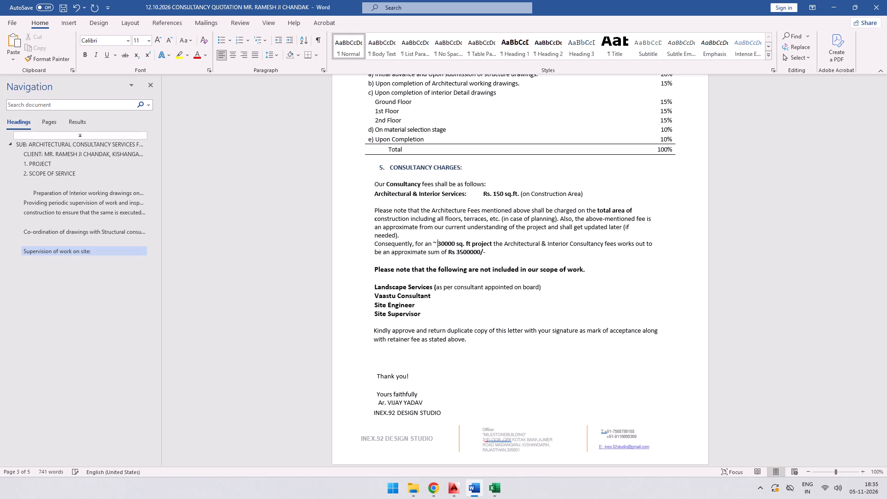
Change the project area in the Consultancy Charges sentence to 27500 sq. ft.
key("Down")
key("Down")
key("Up")
key("Up")
key("Right")
key("Right")
key("Right")
key("Right")
key("Right")
key("F12")
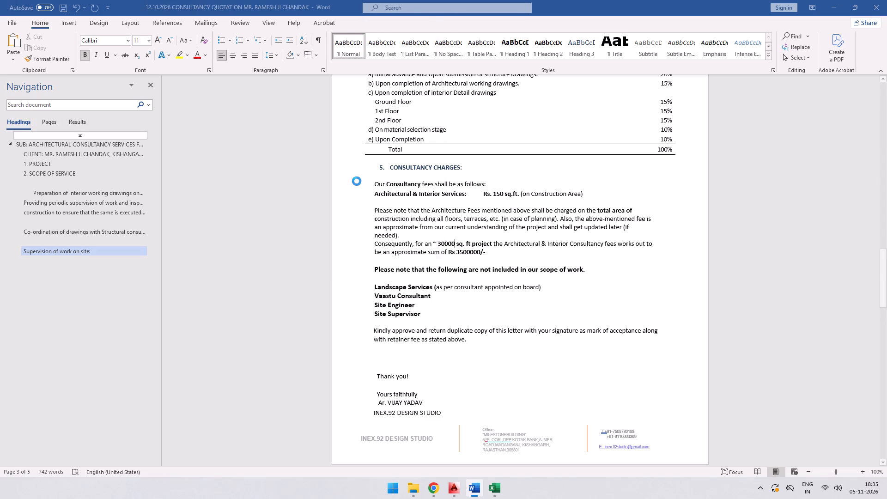
key("BackSpace")
key("Escape")
key("BackSpace")
key("BackSpace")
key("BackSpace")
key("BackSpace")
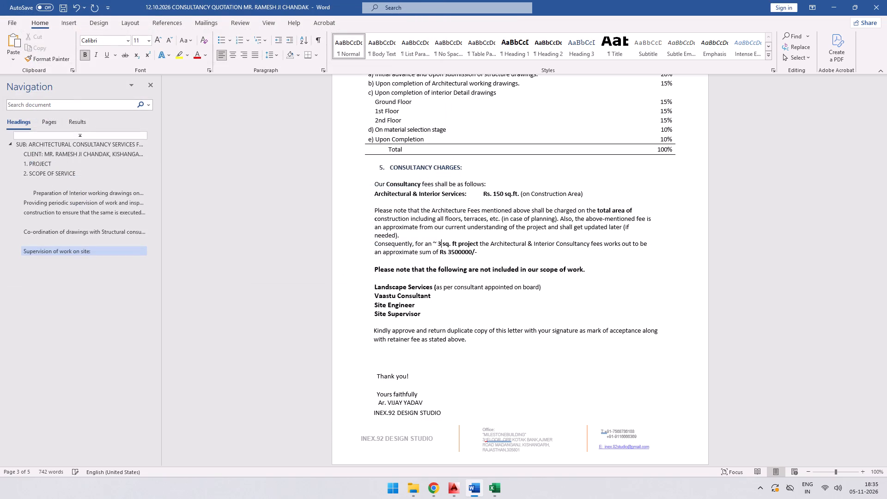
key("BackSpace")
key("2")
key("7")
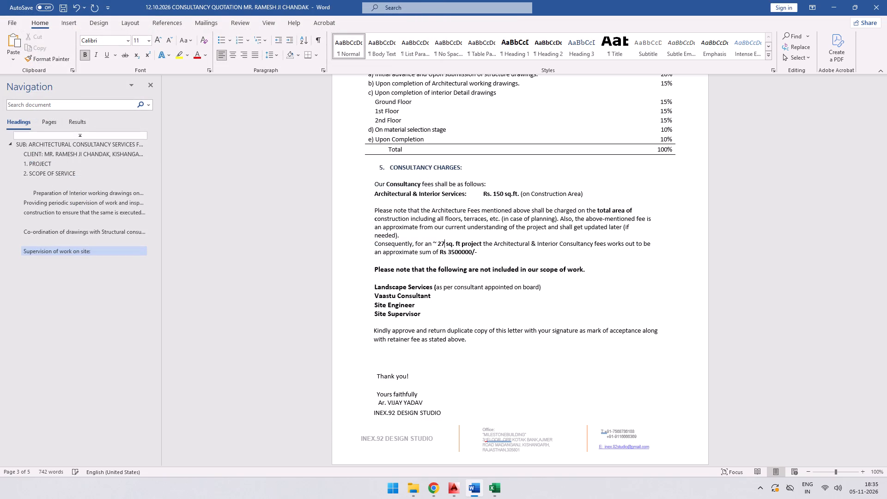
type("500")
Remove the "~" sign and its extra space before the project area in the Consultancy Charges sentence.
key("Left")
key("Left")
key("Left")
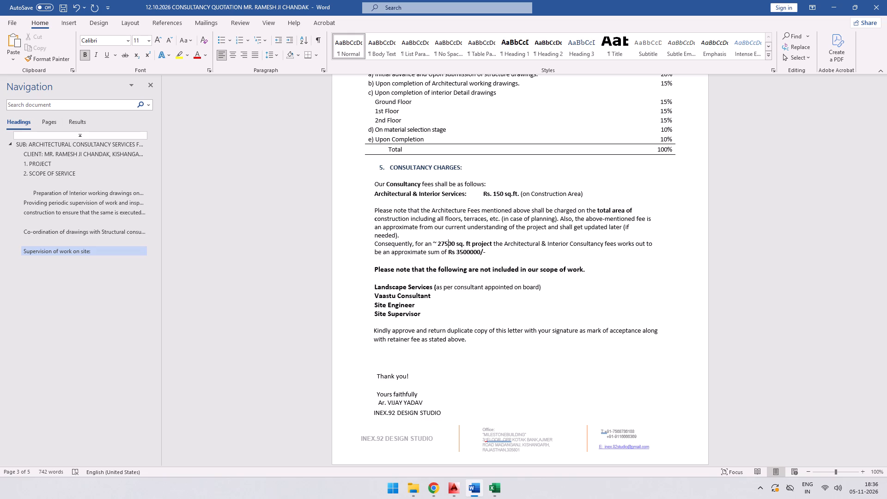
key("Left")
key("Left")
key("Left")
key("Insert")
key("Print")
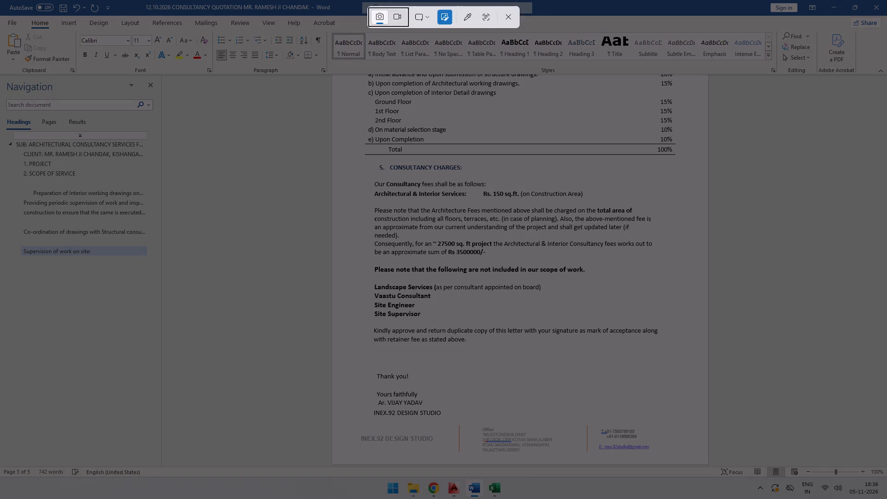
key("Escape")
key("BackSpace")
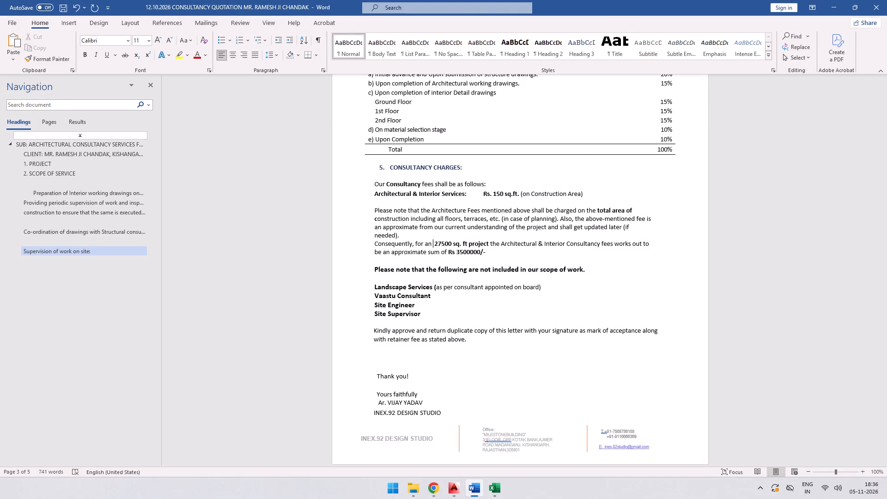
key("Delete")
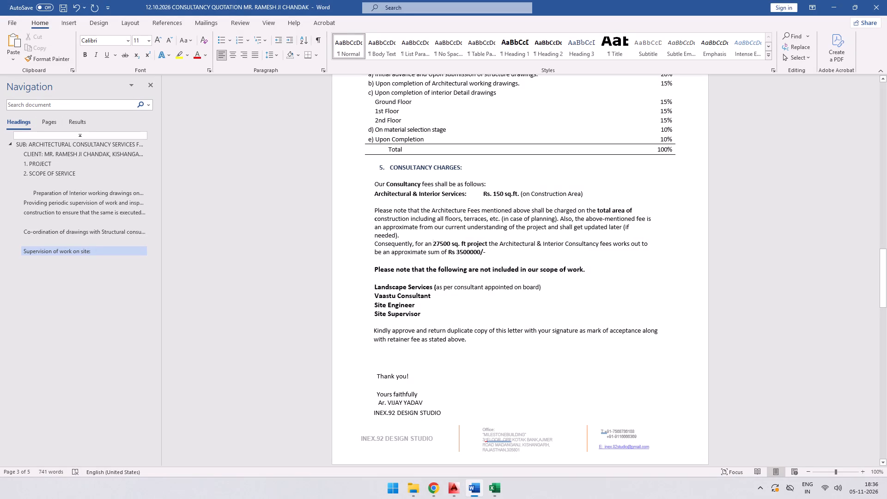
Delete the Architectural & Interior Services rate line of Rs. 150 sq.ft. under Consultancy Charges.
left_click_drag(369, 192, 592, 195)
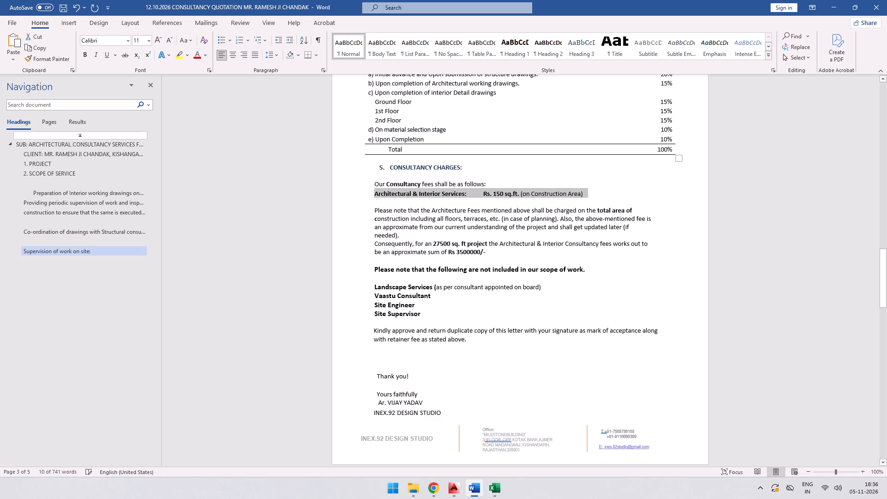
key("BackSpace")
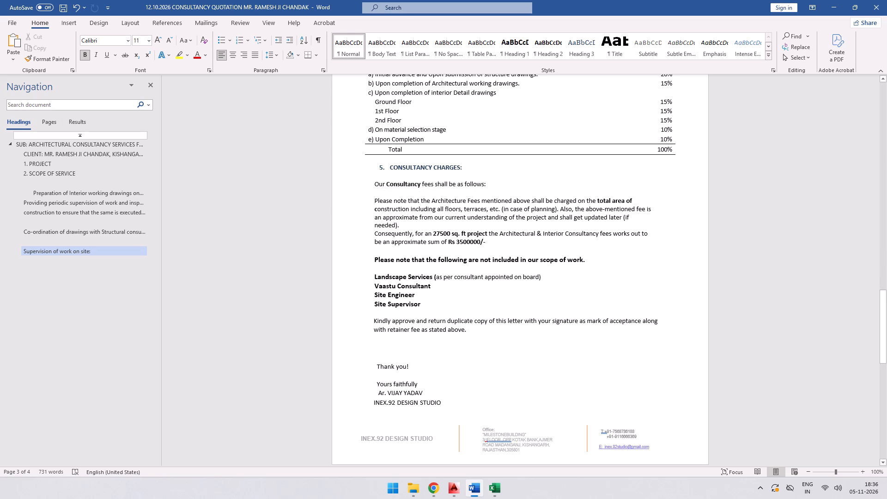
Replace the note about fees charged on total area, through "Consequently, for", with "For" to begin the project fee sentence.
scroll(453, 247, "down", 2)
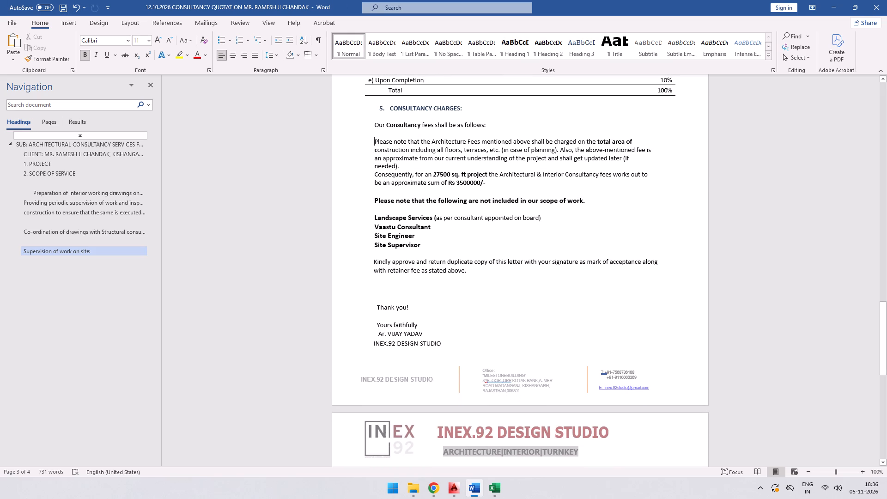
left_click_drag(371, 141, 487, 164)
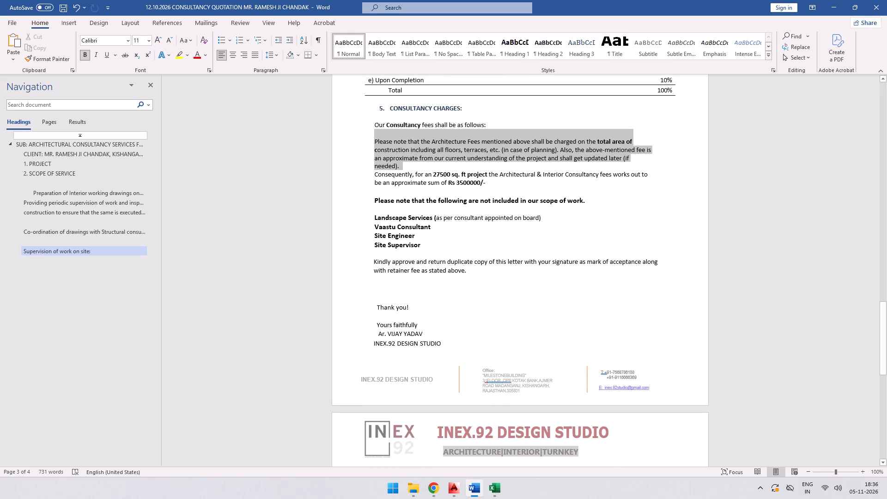
left_click_drag(487, 164, 422, 178)
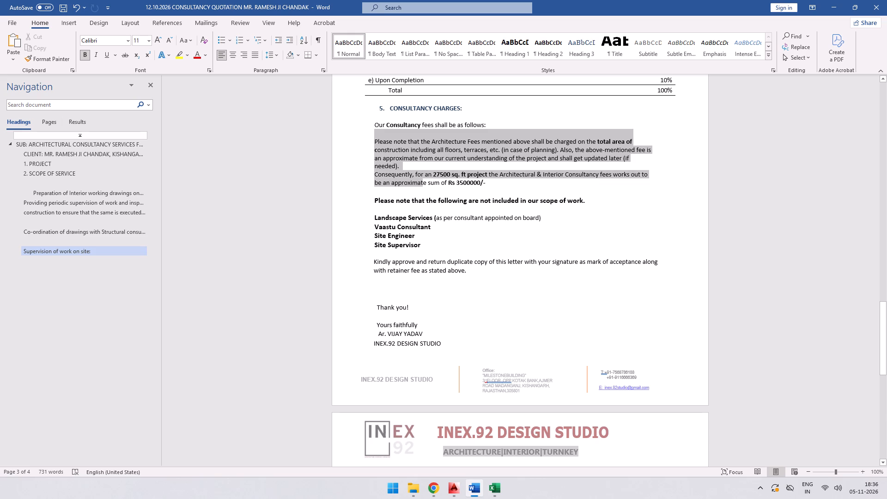
left_click_drag(422, 178, 422, 175)
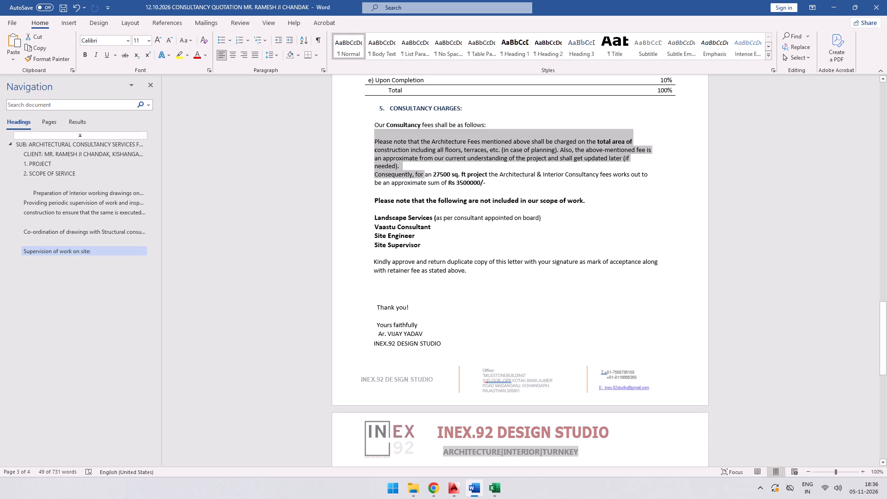
key("shift+f")
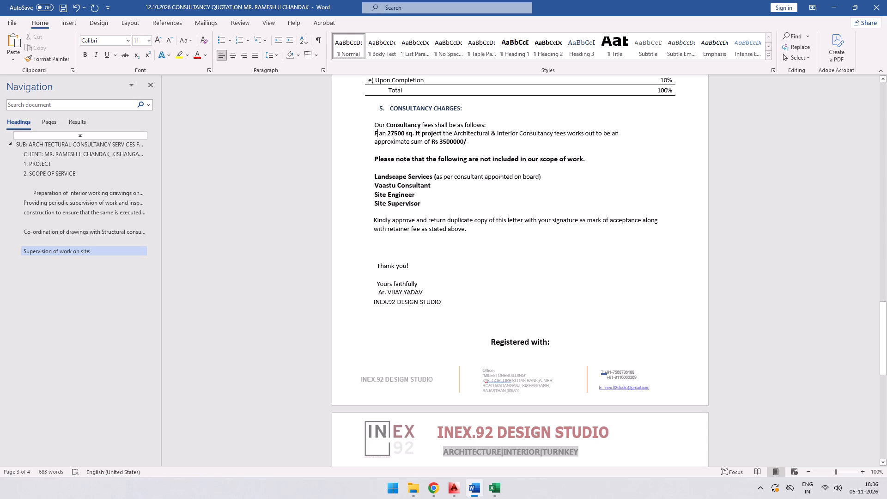
type("or")
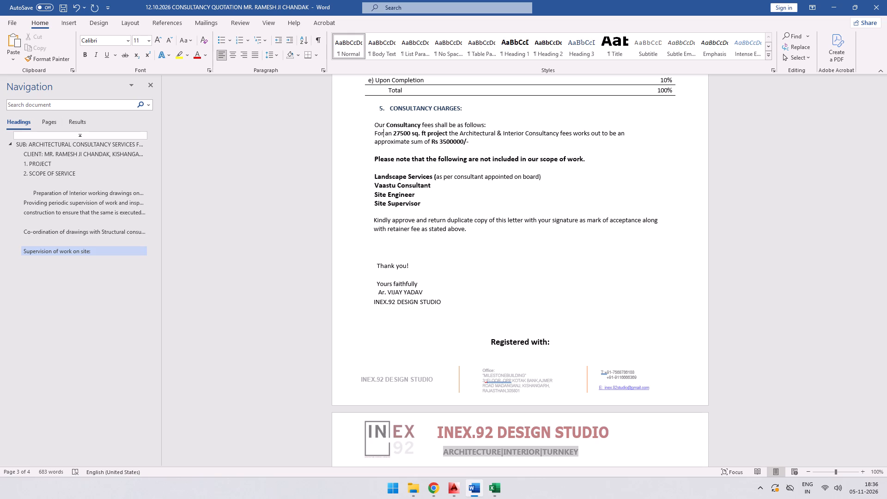
Add a blank line after "Our Consultancy fees shall be as follows:".
left_click(510, 122)
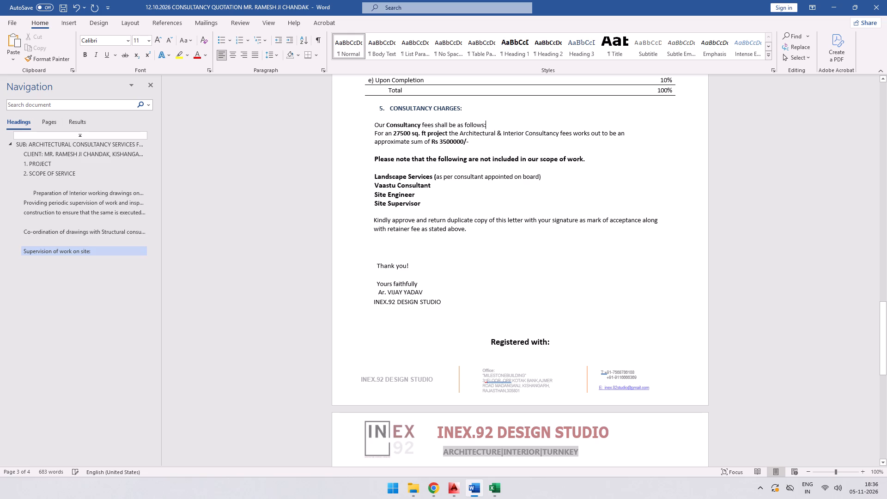
key("Return")
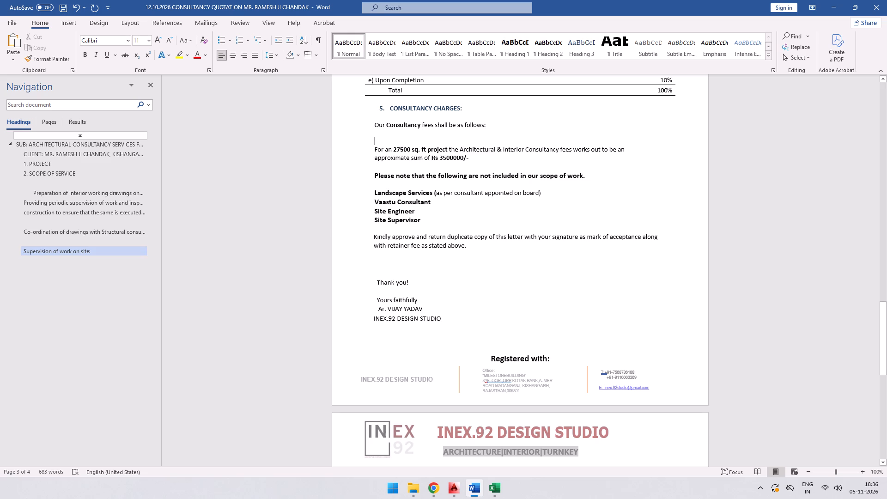
Change the quotation date on the first page to 06 November, 2026.
scroll(421, 231, "down", 12)
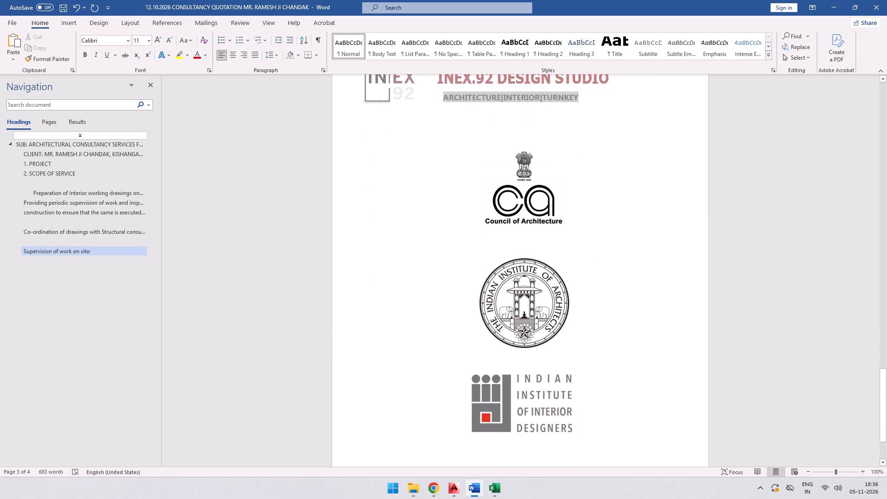
scroll(420, 229, "down", 13)
scroll(419, 228, "up", 20)
scroll(419, 228, "up", 5)
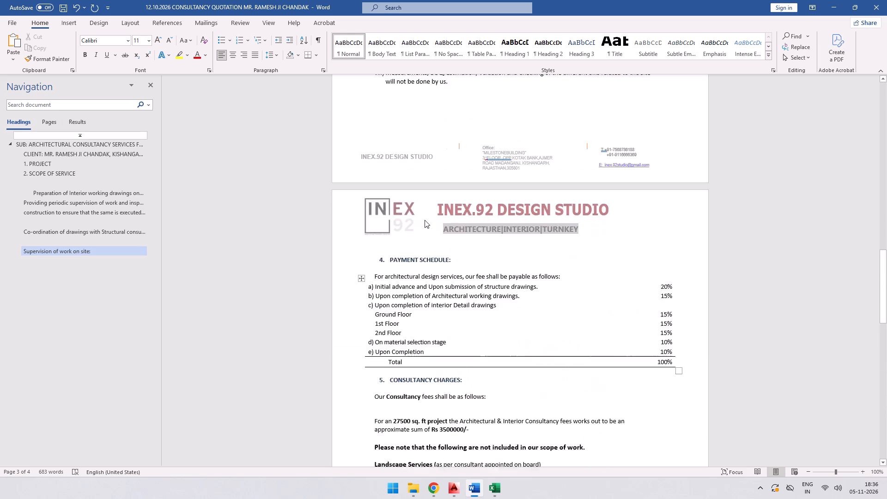
scroll(425, 220, "up", 20)
scroll(425, 220, "up", 20)
scroll(425, 220, "up", 1)
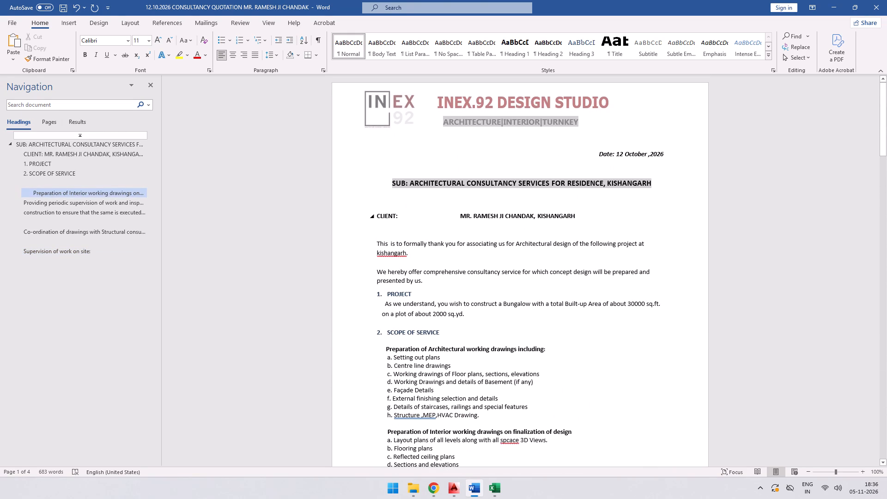
left_click_drag(648, 151, 595, 169)
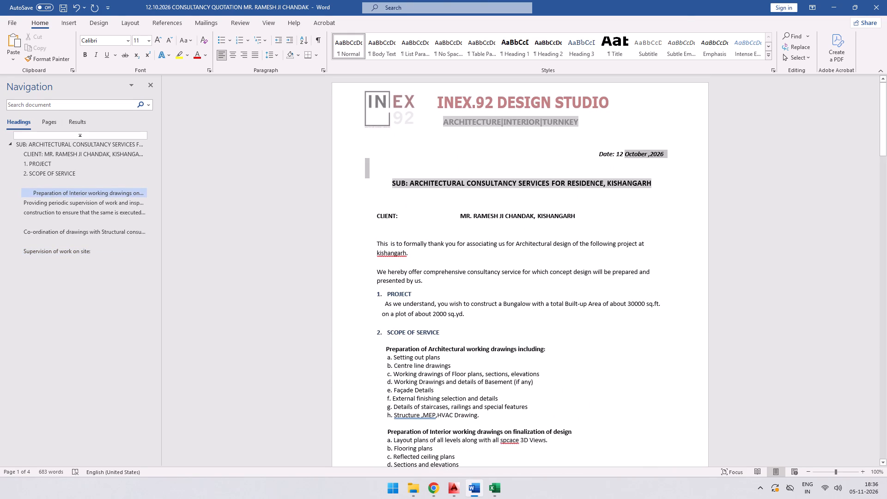
left_click_drag(595, 169, 619, 157)
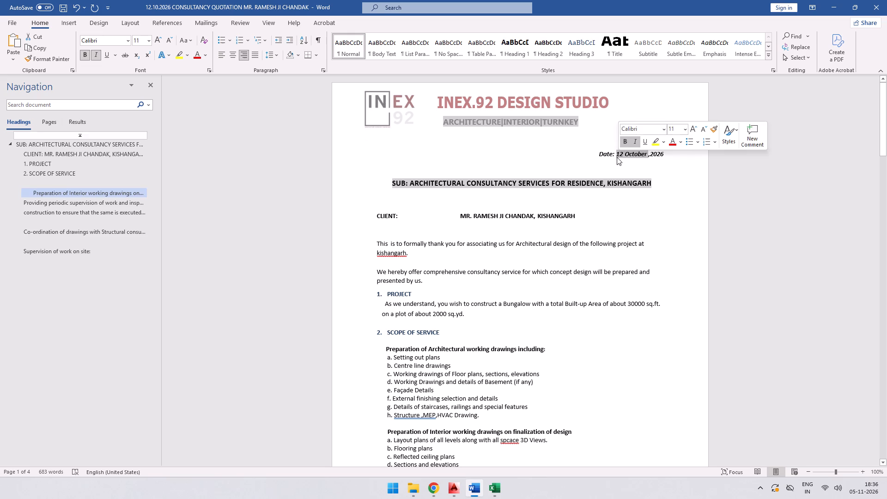
type("06")
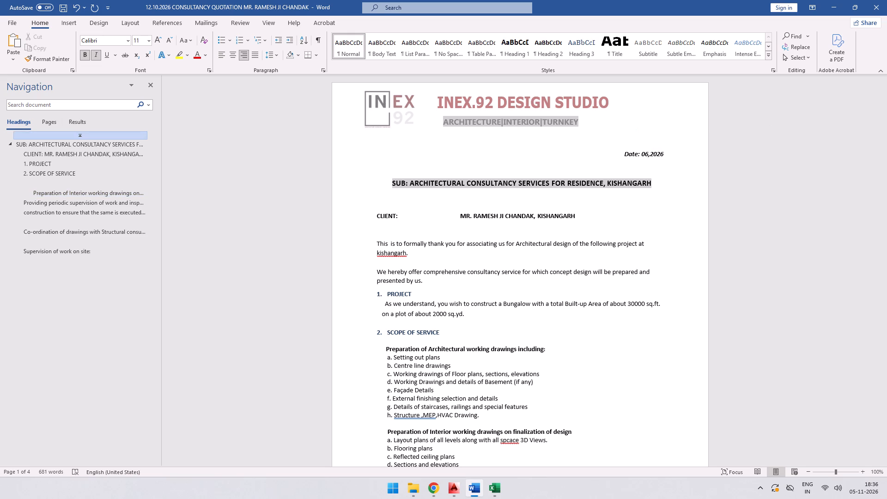
key("space")
type("Nov,m")
key("BackSpace")
key("BackSpace")
key("e")
key("m")
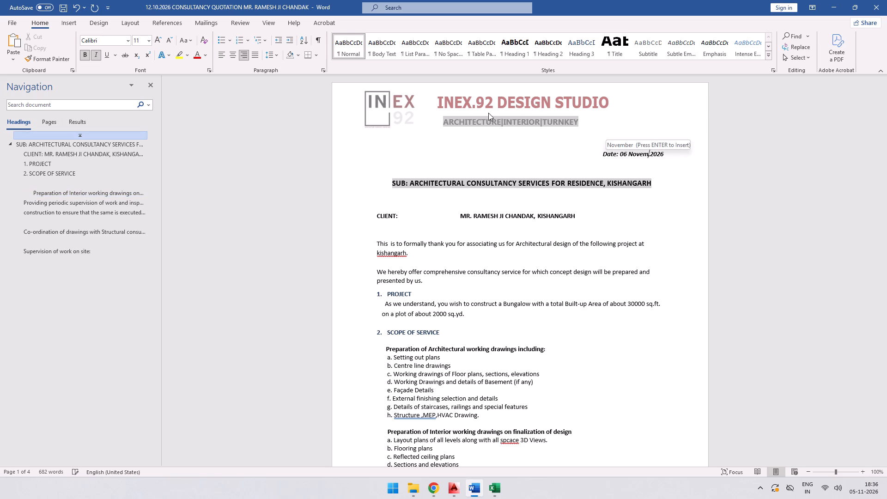
type("ber")
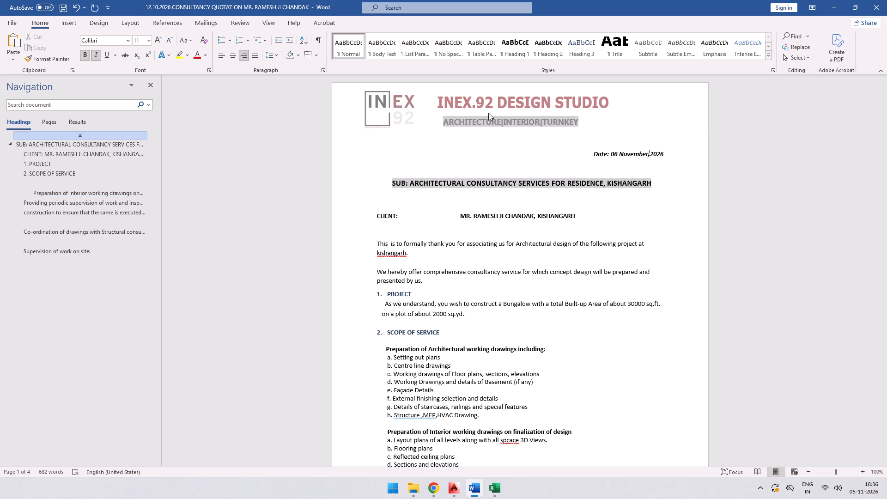
key("Right")
key("space")
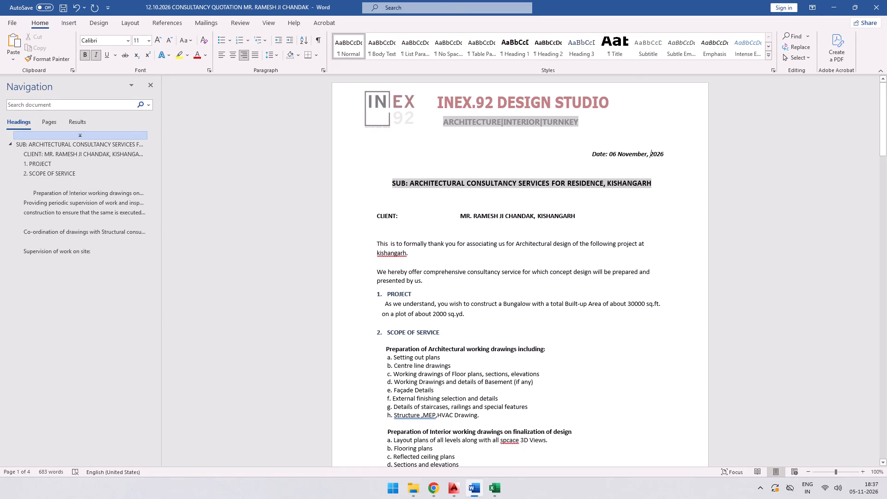
Save the quotation document.
key("ctrl+s")
Start saving a copy of the quotation in the client's folder inside QOUTATION, with PDF as the file type.
left_click(6, 24)
left_click(39, 146)
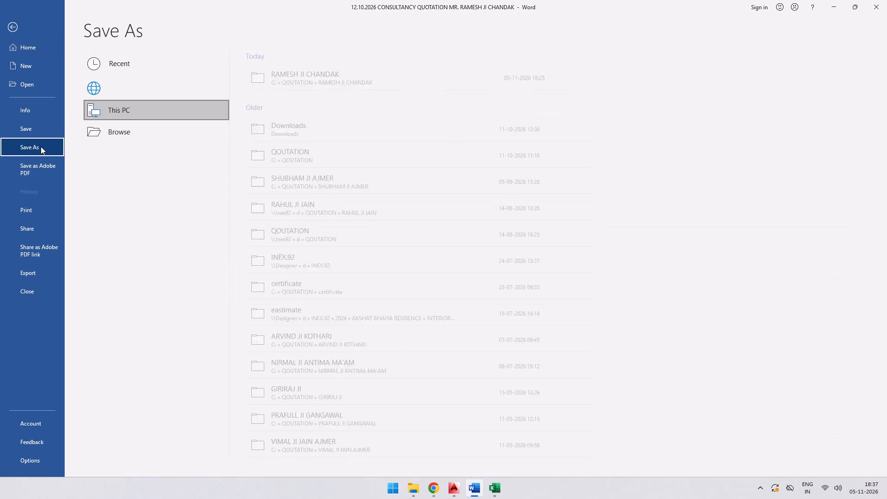
left_click(304, 179)
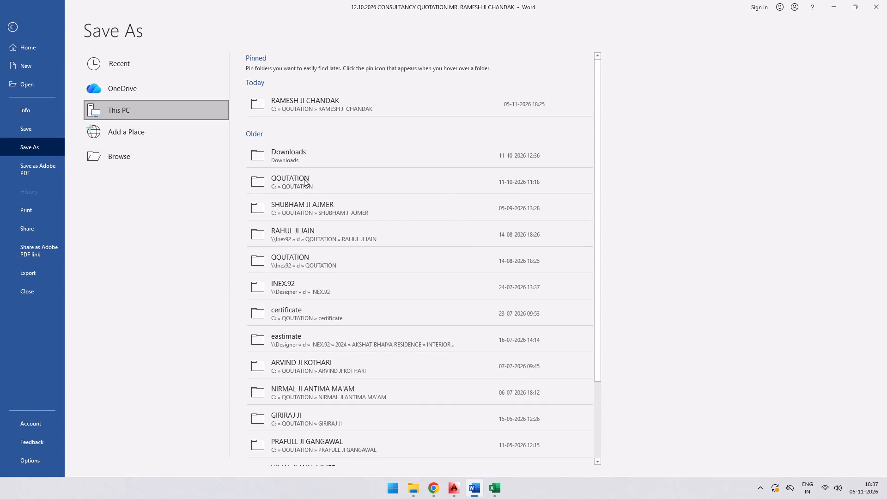
scroll(189, 172, "down", 11)
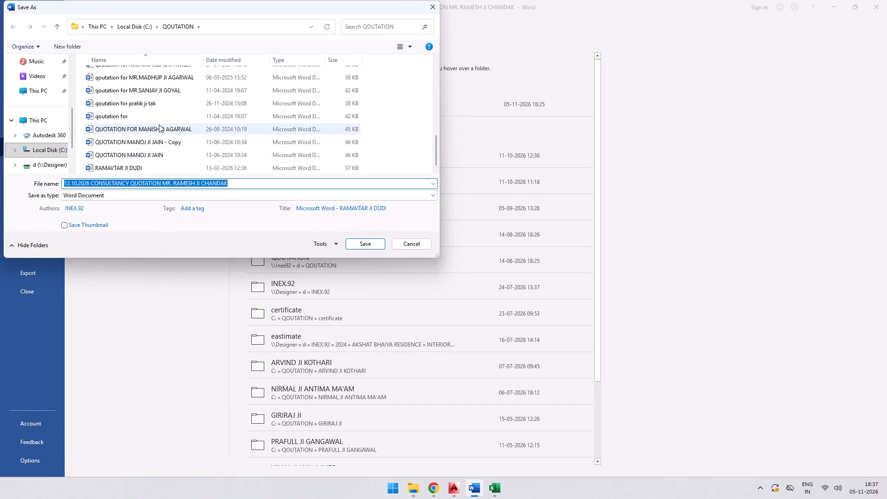
scroll(159, 124, "up", 4)
double_click(146, 102)
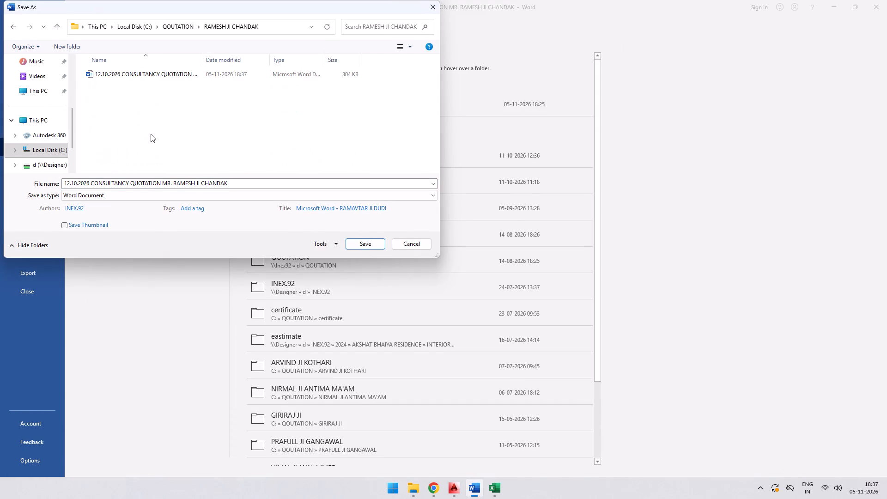
left_click(157, 78)
left_click(175, 197)
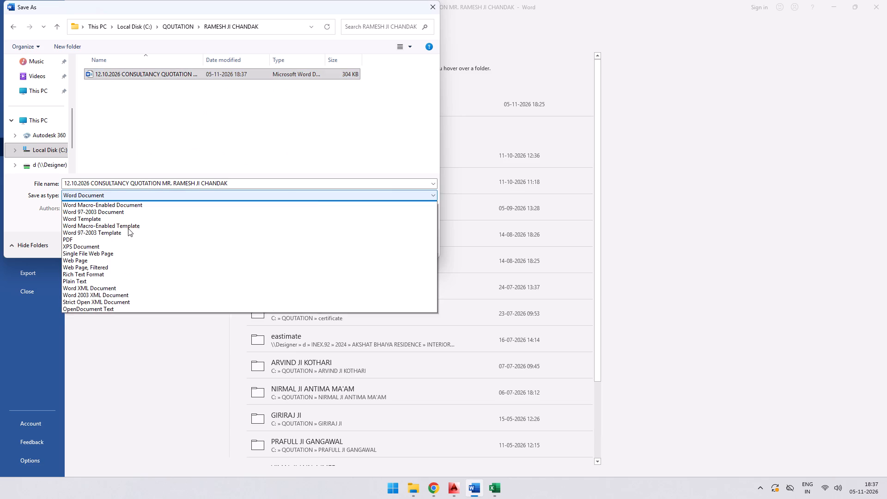
left_click(96, 244)
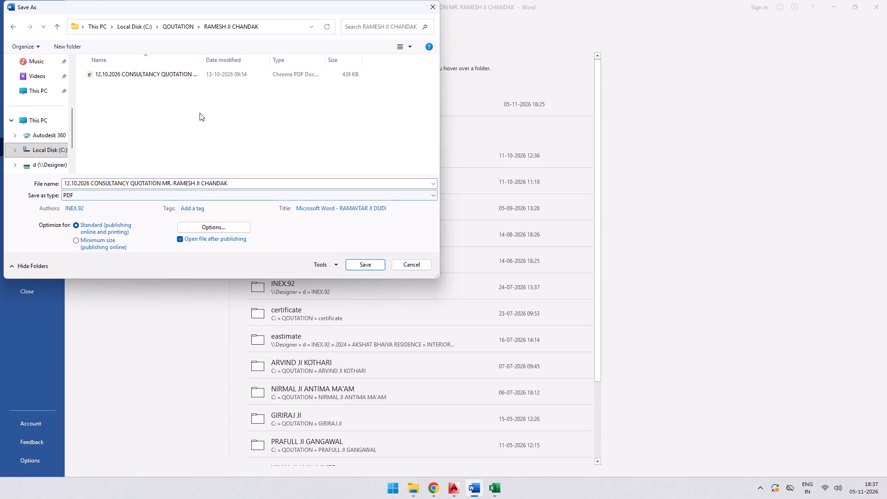
Change the date prefix of the PDF's file name to 05.11.2026 and save the PDF.
left_click(84, 185)
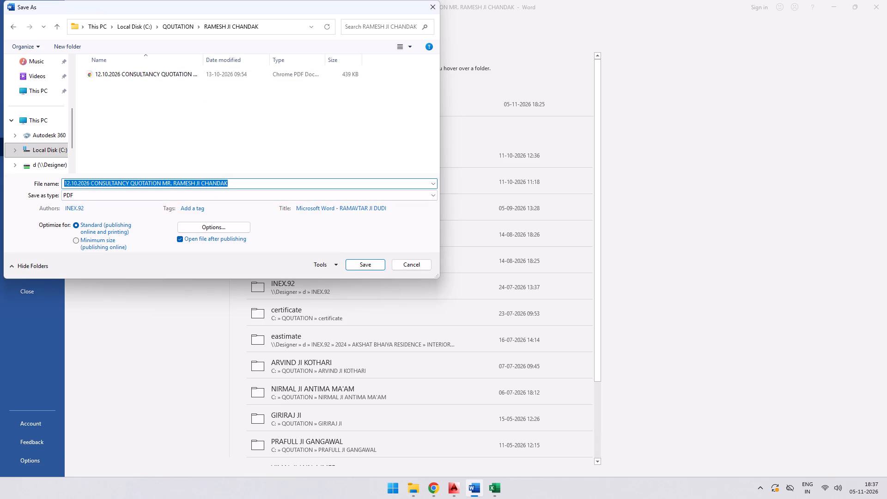
left_click(87, 183)
left_click_drag(89, 183, 55, 183)
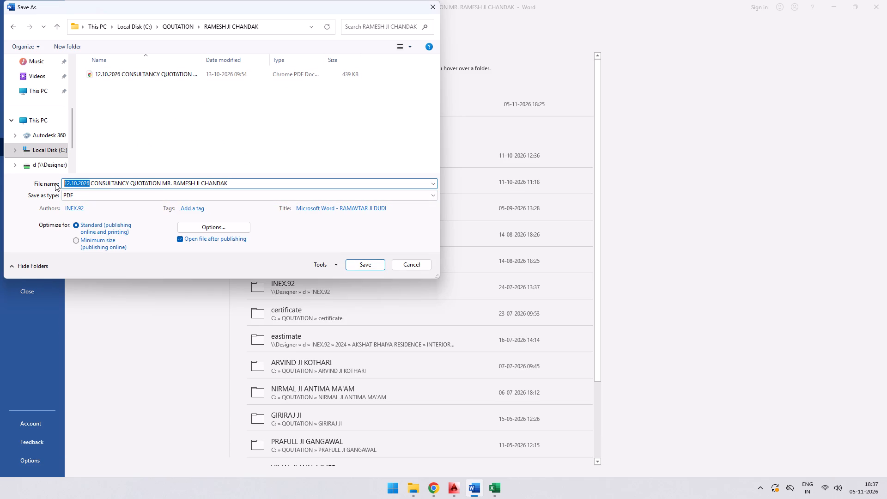
type("05.")
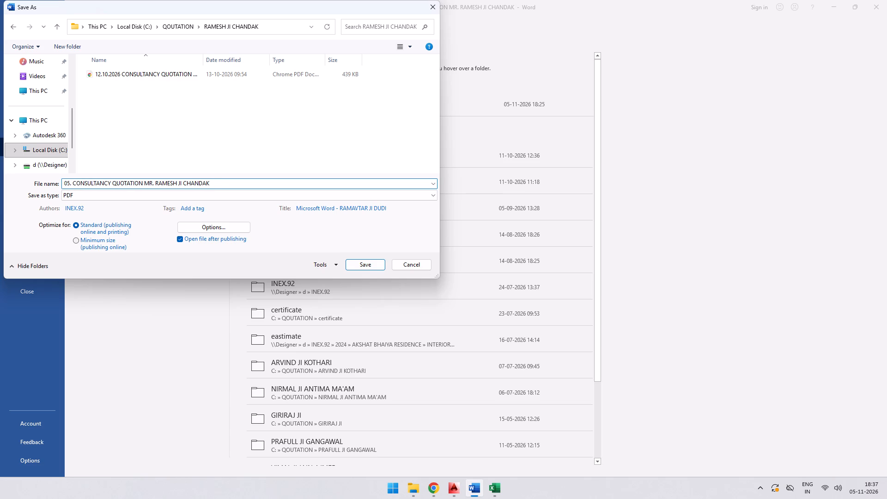
type("11.2026")
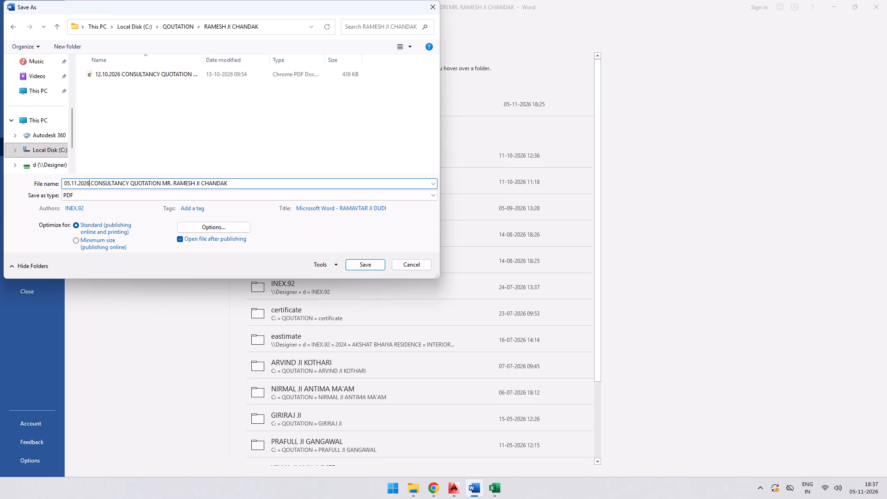
scroll(55, 183, "up", 1)
left_click(349, 263)
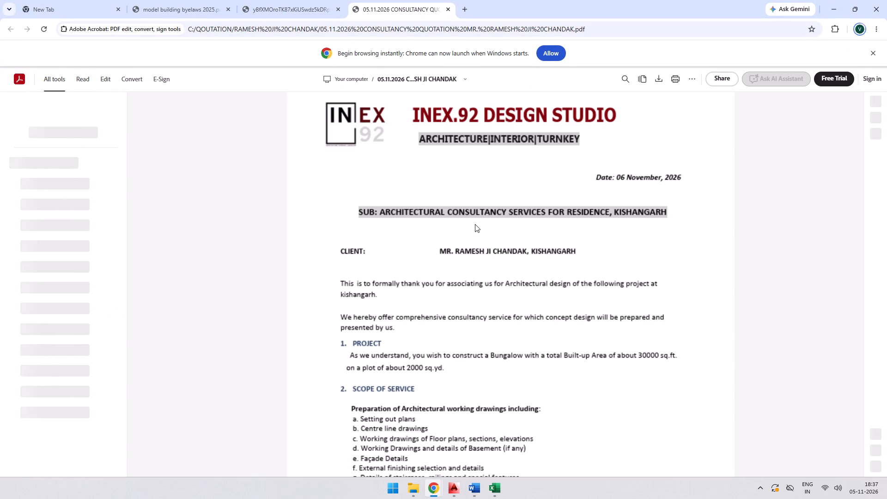
scroll(475, 224, "down", 20)
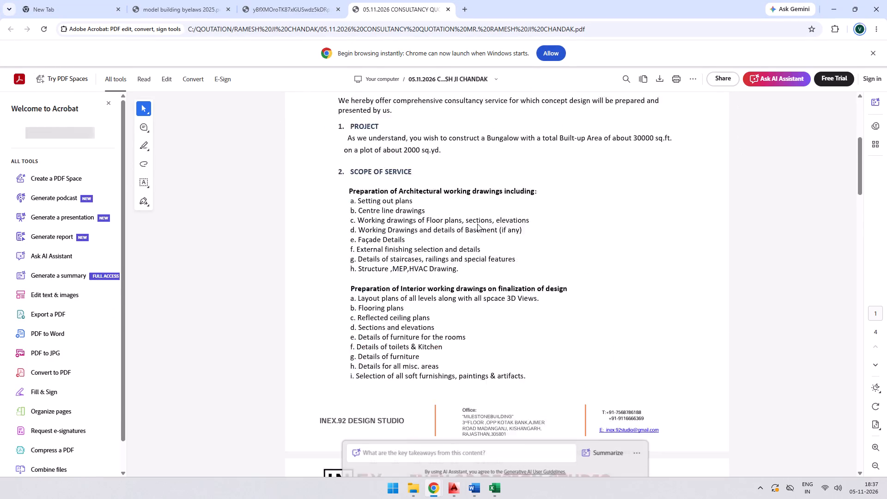
scroll(477, 224, "down", 14)
scroll(479, 224, "down", 7)
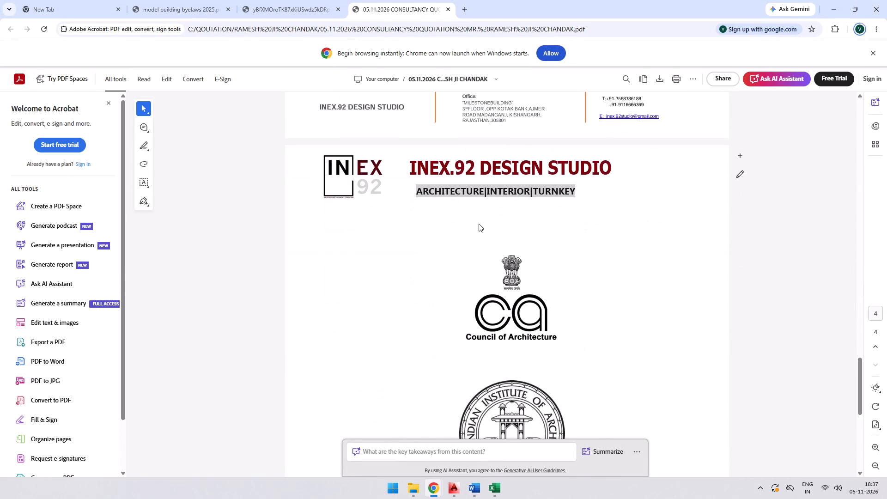
scroll(479, 224, "down", 13)
scroll(479, 224, "up", 11)
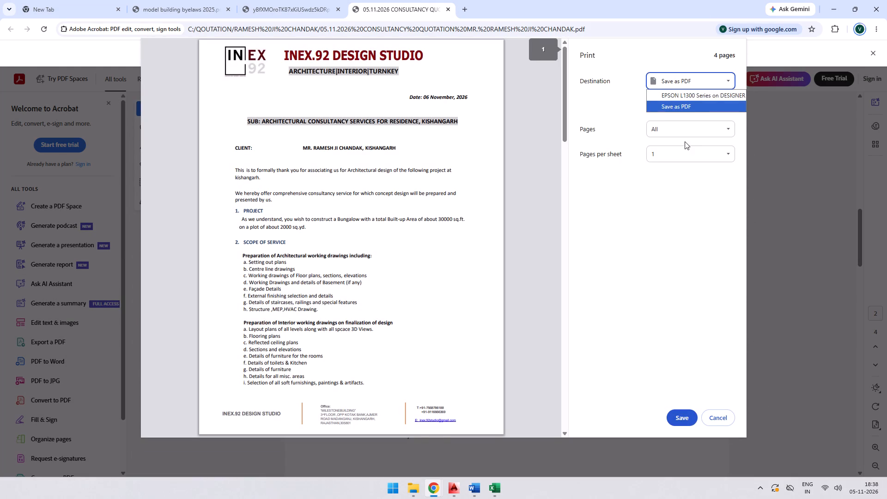
left_click(696, 95)
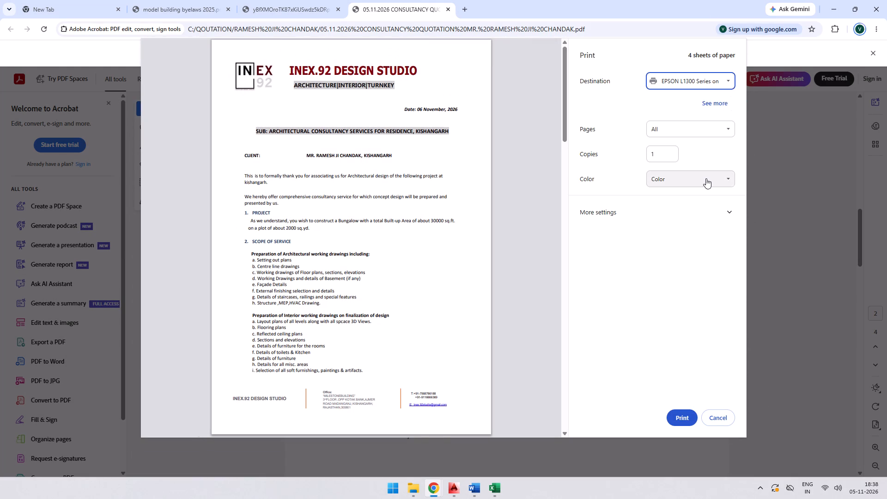
left_click(696, 204)
left_click(707, 245)
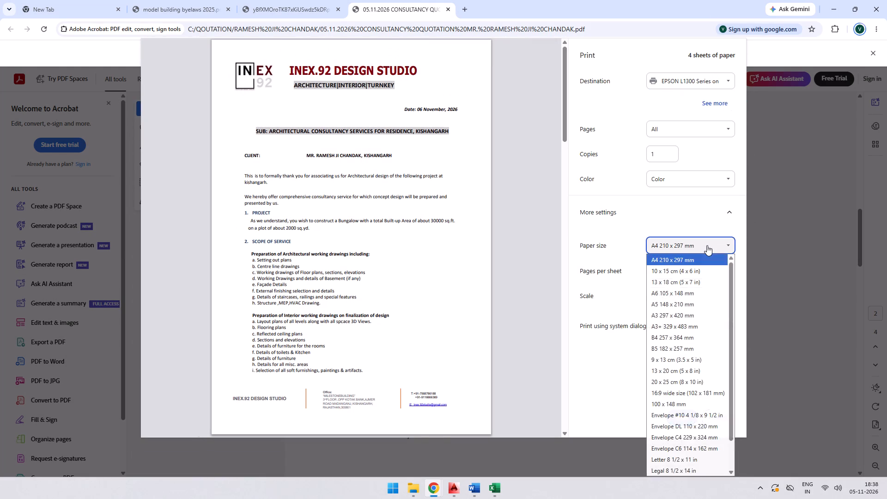
left_click(707, 245)
scroll(472, 254, "down", 4)
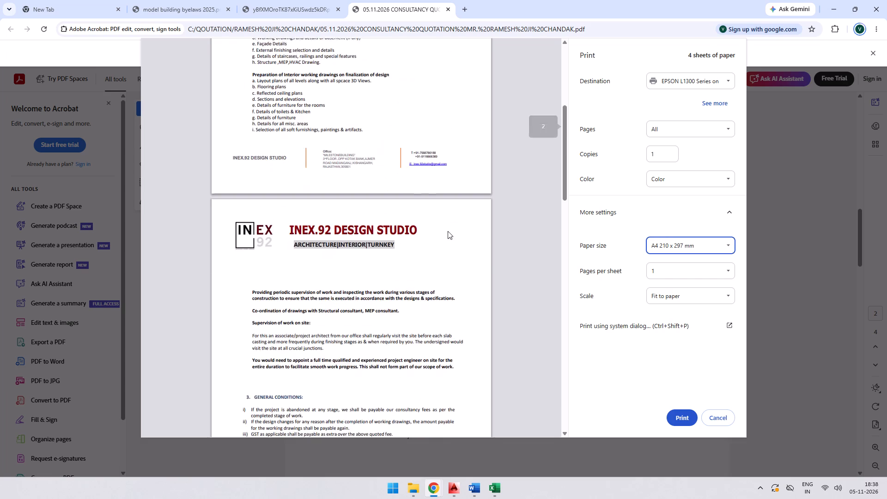
scroll(445, 234, "down", 19)
scroll(444, 239, "up", 16)
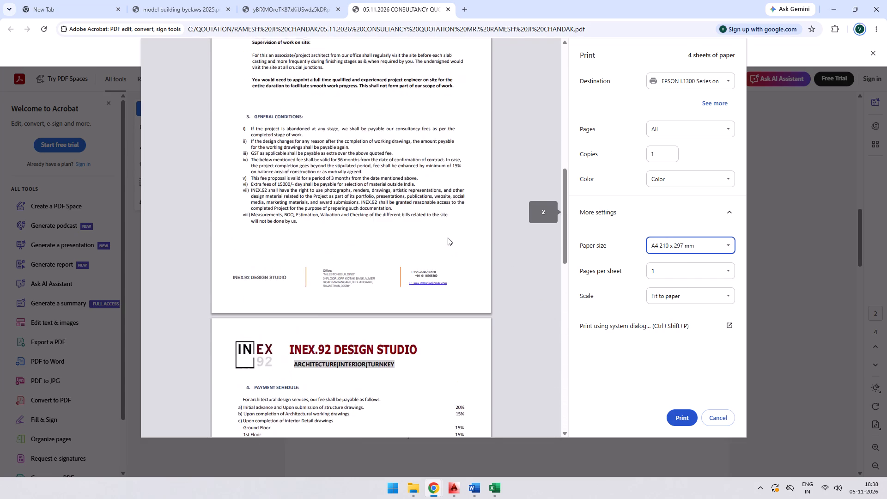
scroll(448, 237, "up", 10)
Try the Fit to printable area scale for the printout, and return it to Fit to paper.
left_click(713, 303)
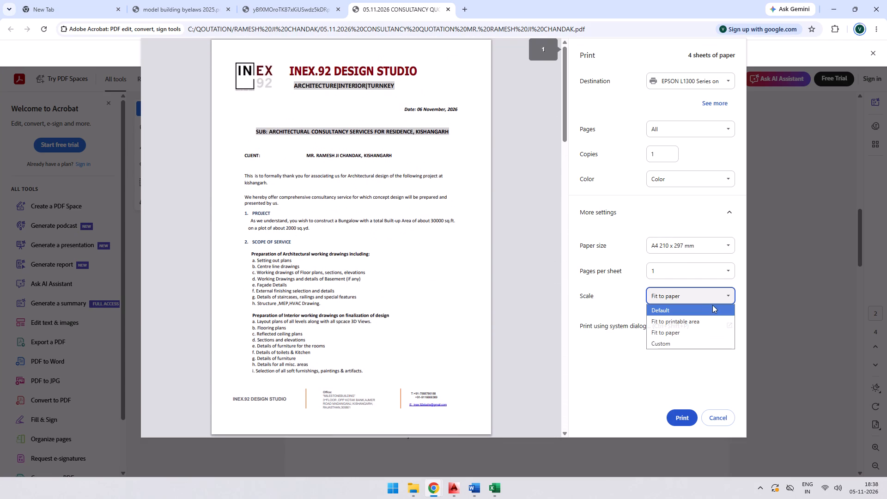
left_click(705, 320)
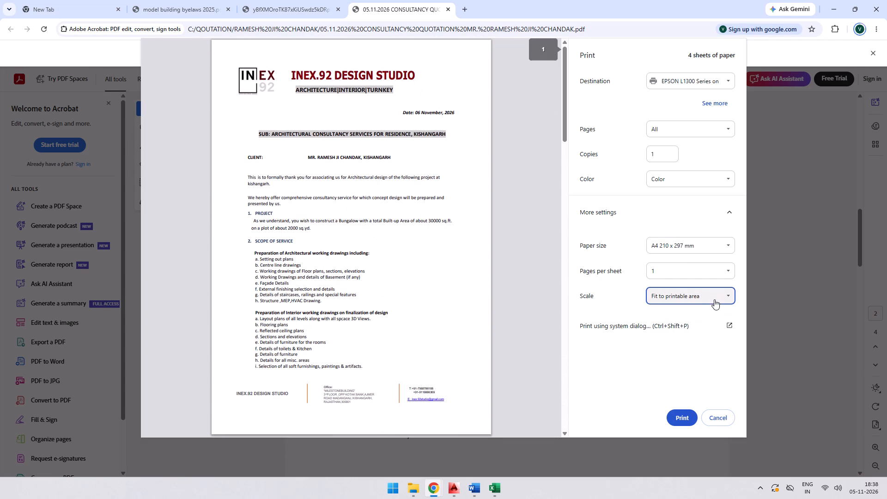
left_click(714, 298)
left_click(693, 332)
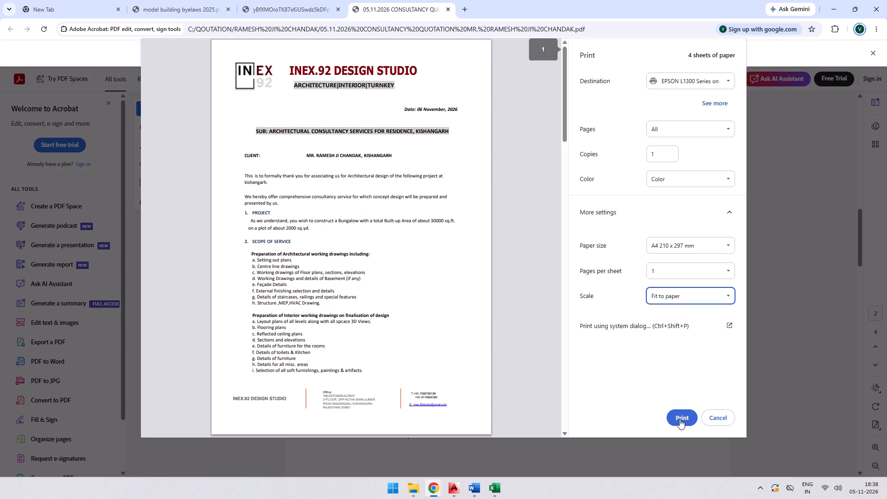
Check the remaining preview pages and print all pages in colour on the EPSON L1300 Series printer.
scroll(390, 206, "down", 17)
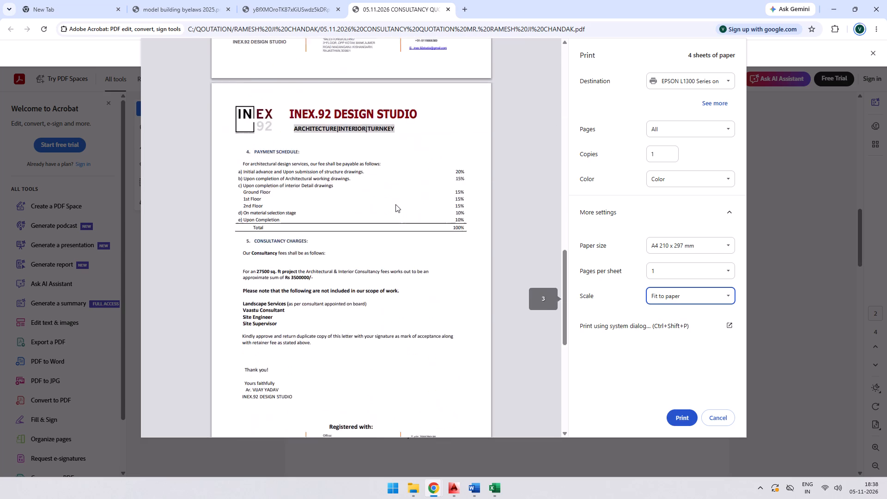
scroll(395, 204, "down", 14)
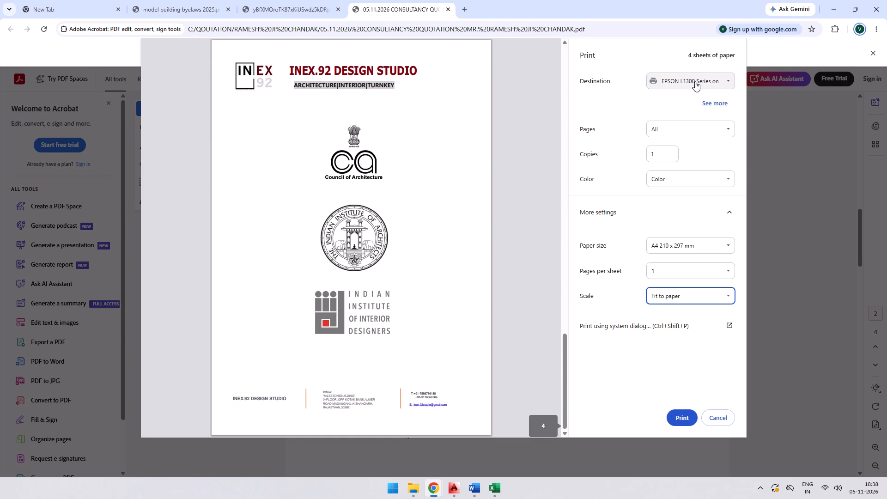
left_click(695, 82)
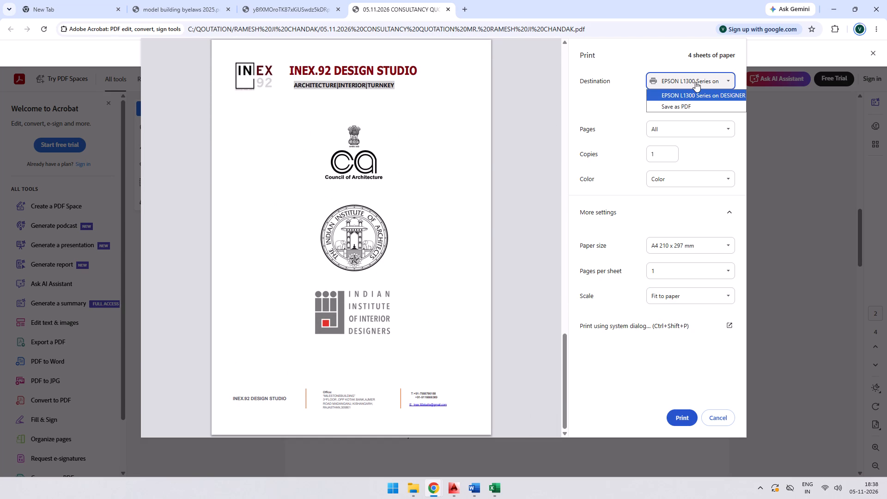
left_click(672, 93)
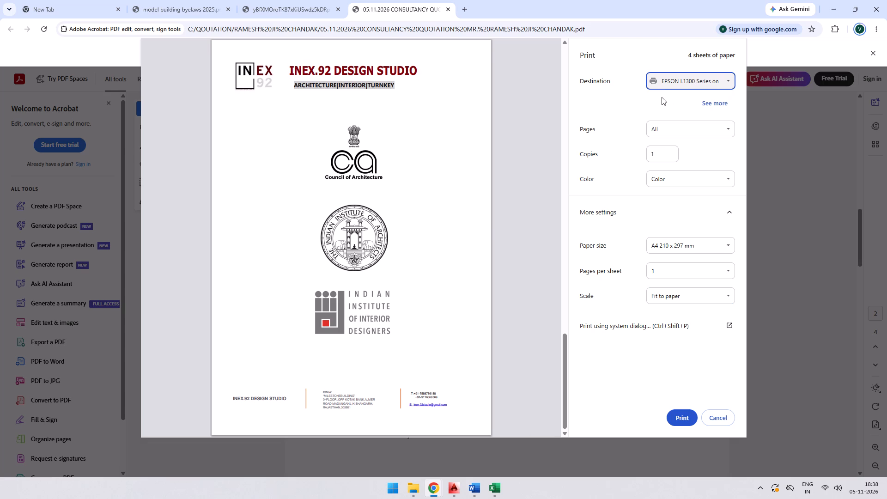
left_click(682, 415)
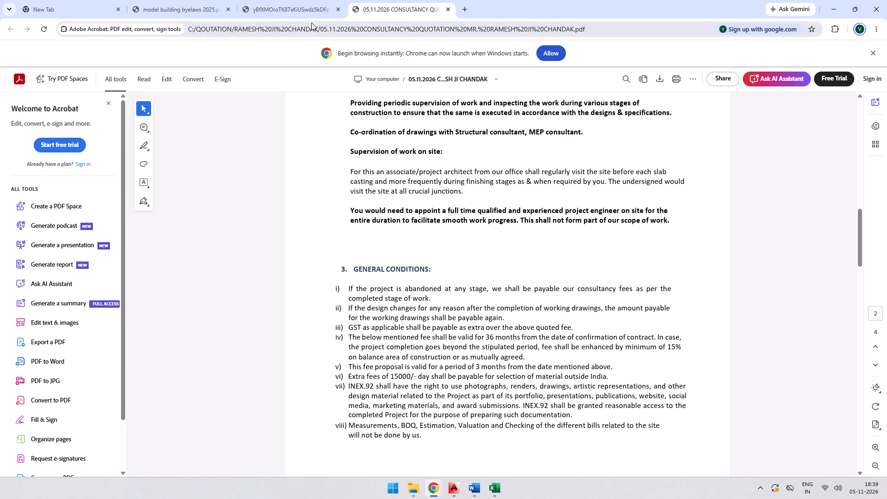
Close the open PDF tabs and the remaining new tab in the browser.
double_click(227, 9)
left_click(228, 9)
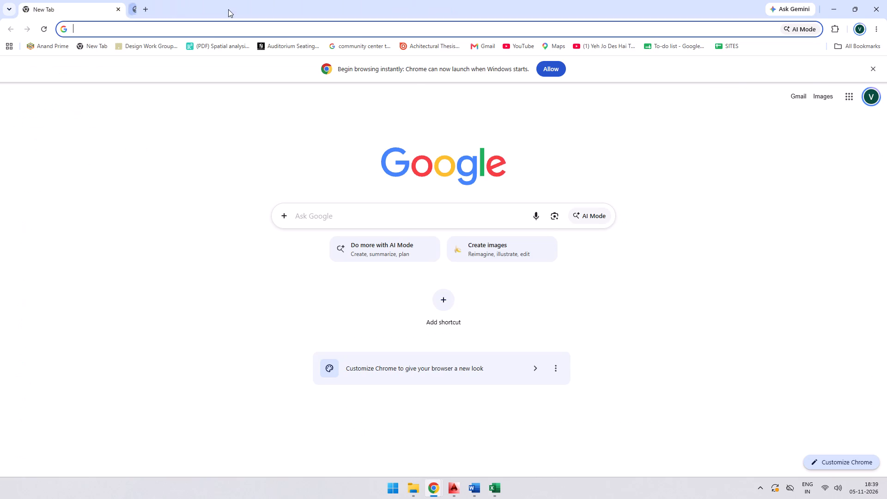
left_click(116, 9)
Close the Word quotation document and the Excel workbook Book1 without saving the workbook.
left_click(878, 0)
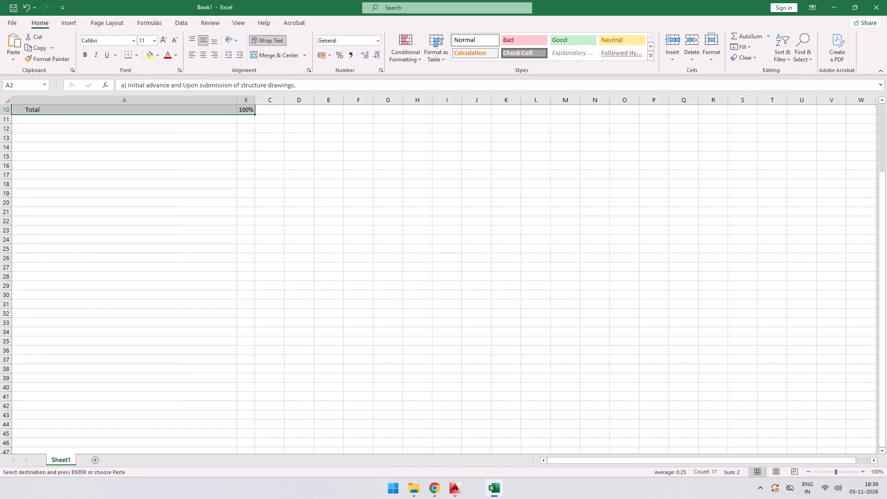
left_click(886, 12)
left_click(452, 253)
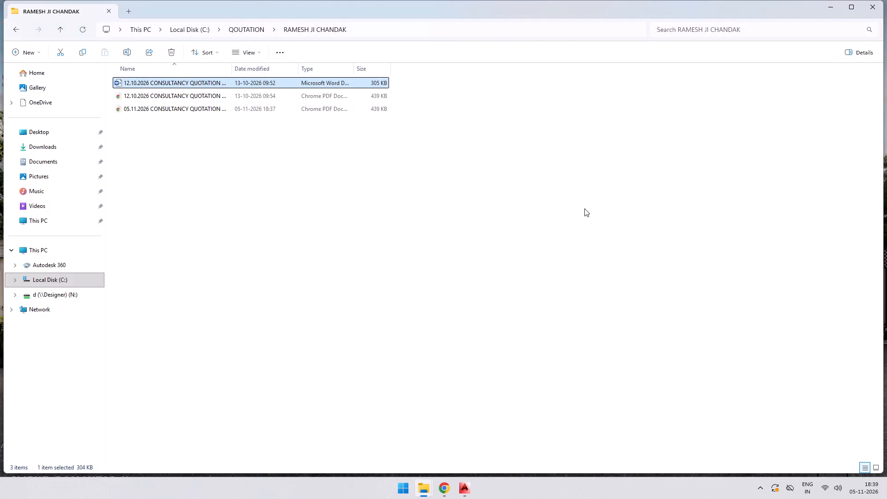
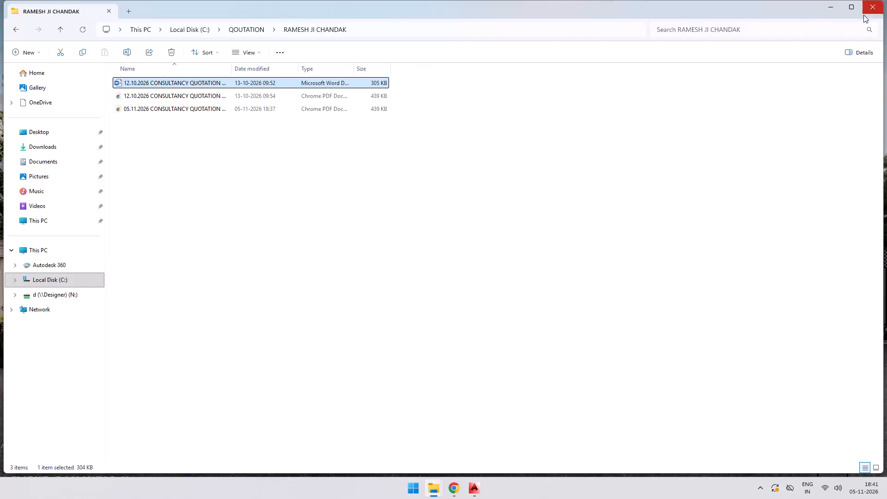
Show the open Google Chrome windows for switching from File Explorer to the browser.
left_click(453, 497)
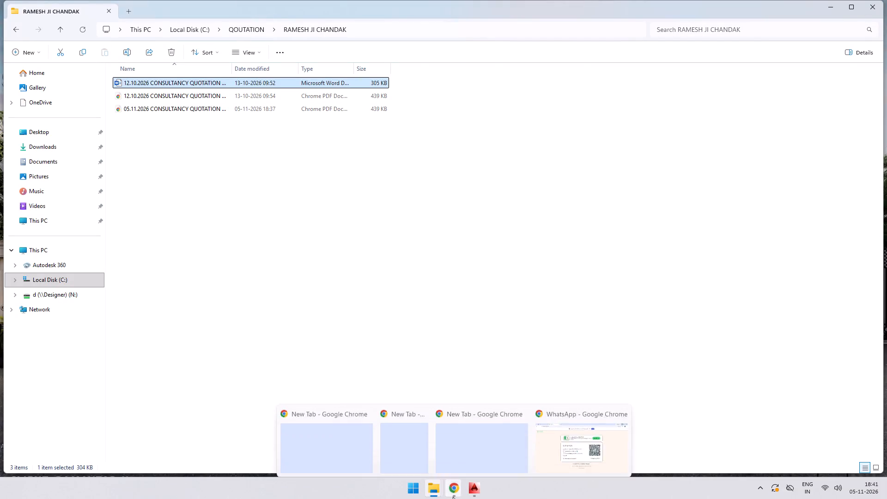
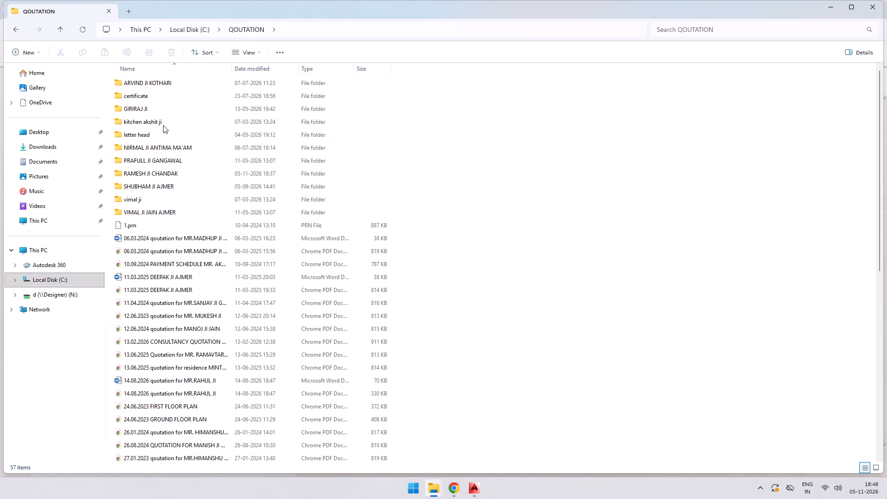
Open the 12.10.2026 consultancy quotation Word document from the client's folder inside QOUTATION.
double_click(158, 170)
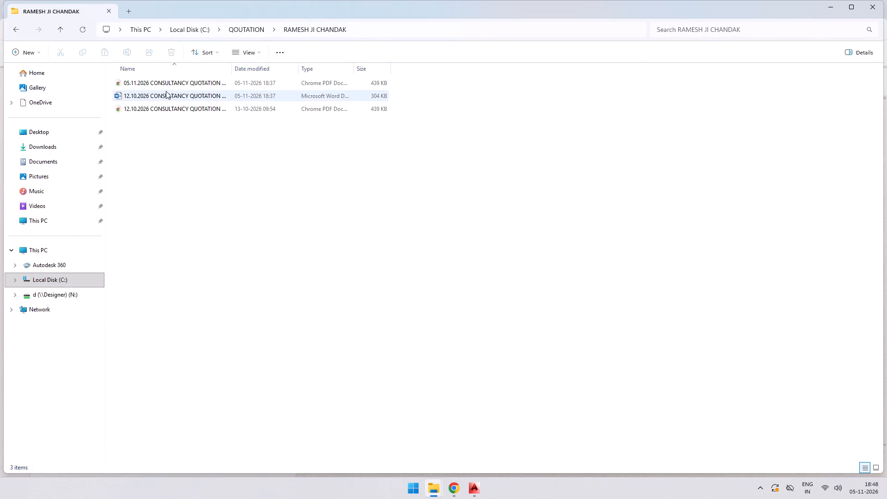
double_click(160, 95)
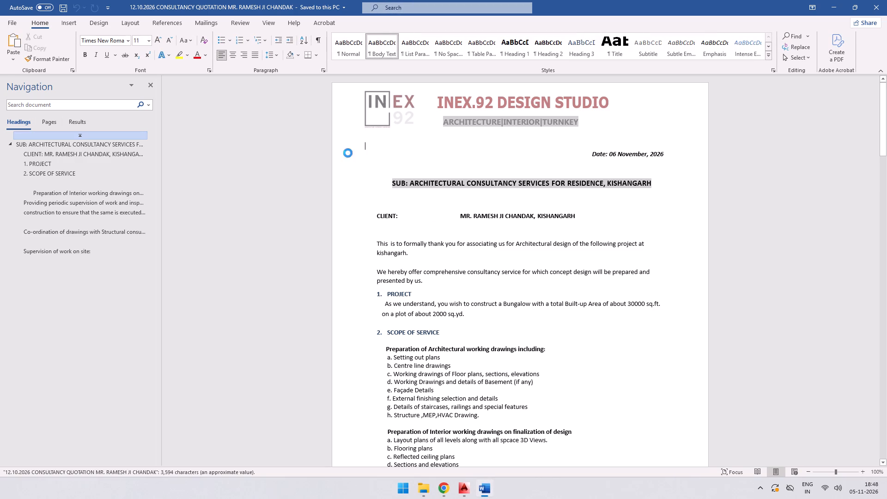
right_click_drag(365, 152, 400, 168)
left_click(628, 372)
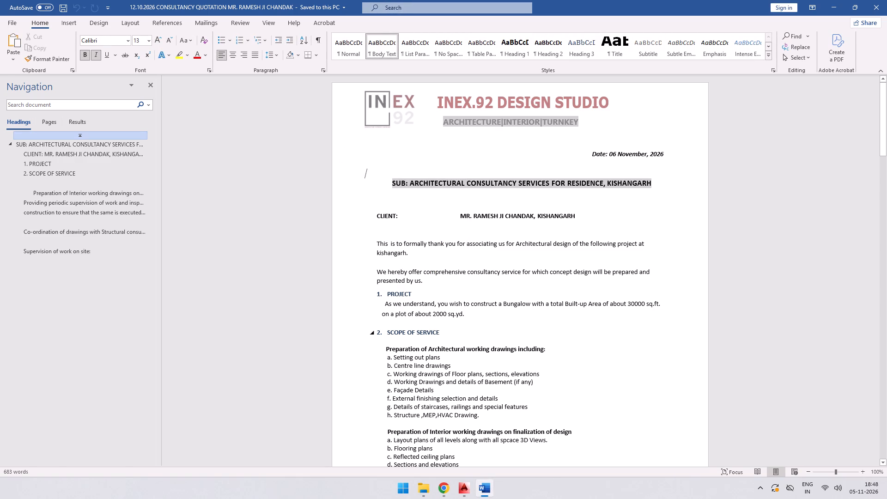
Set the total built-up area in the PROJECT section to 27500 sq.ft.
left_click_drag(645, 304, 622, 311)
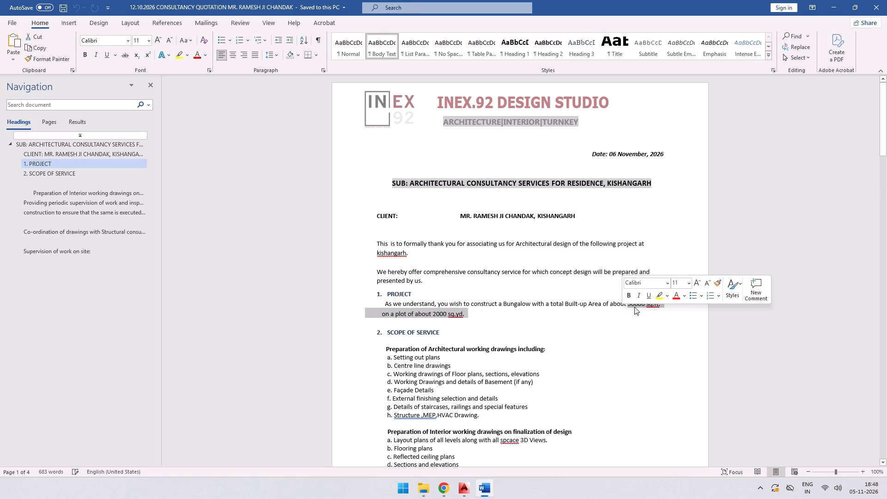
left_click(634, 307)
left_click_drag(644, 304, 631, 305)
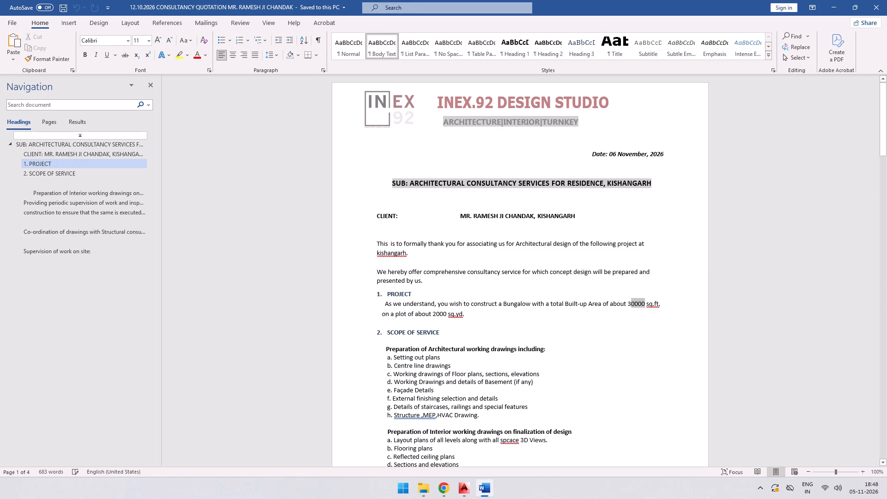
left_click_drag(631, 305, 628, 304)
type("27500")
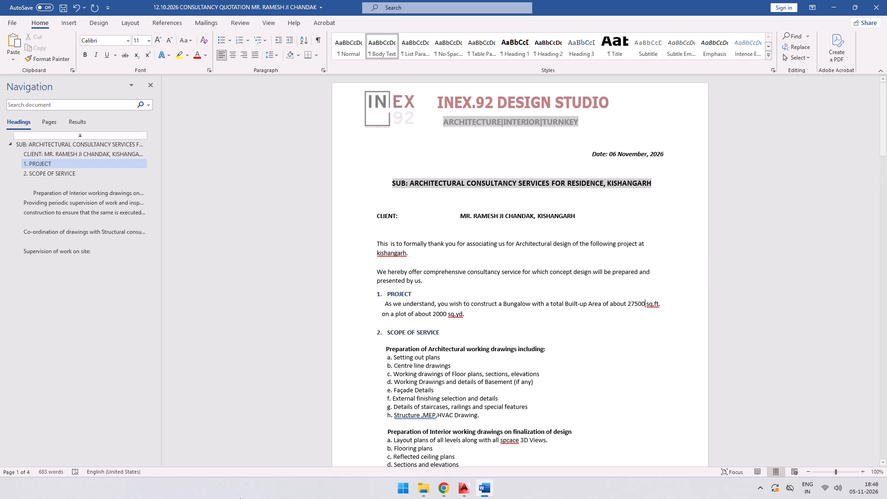
Push the "Registered with:" heading onto the last page and add one blank line above it.
scroll(565, 103, "down", 20)
scroll(565, 103, "down", 6)
scroll(488, 300, "down", 5)
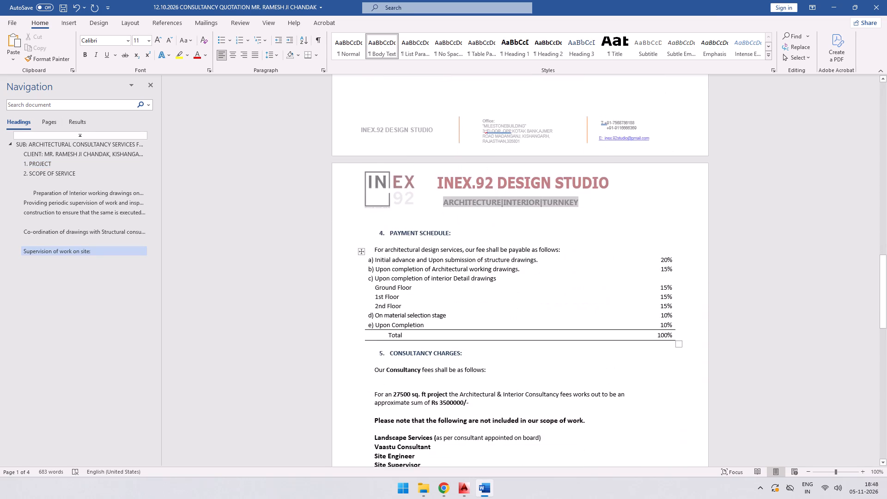
scroll(462, 286, "down", 10)
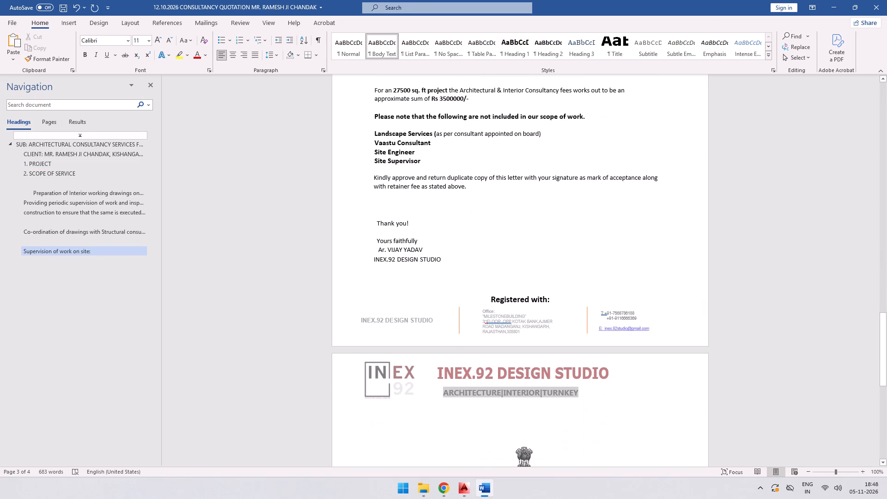
left_click(487, 298)
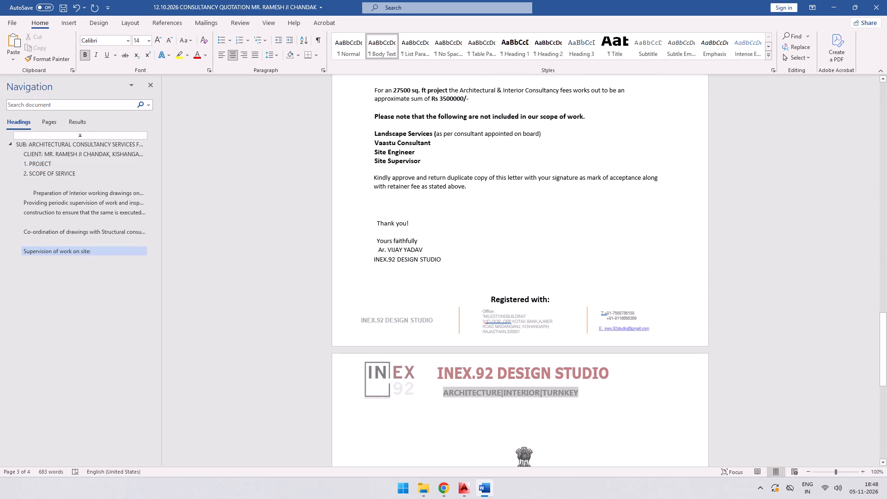
key("Return")
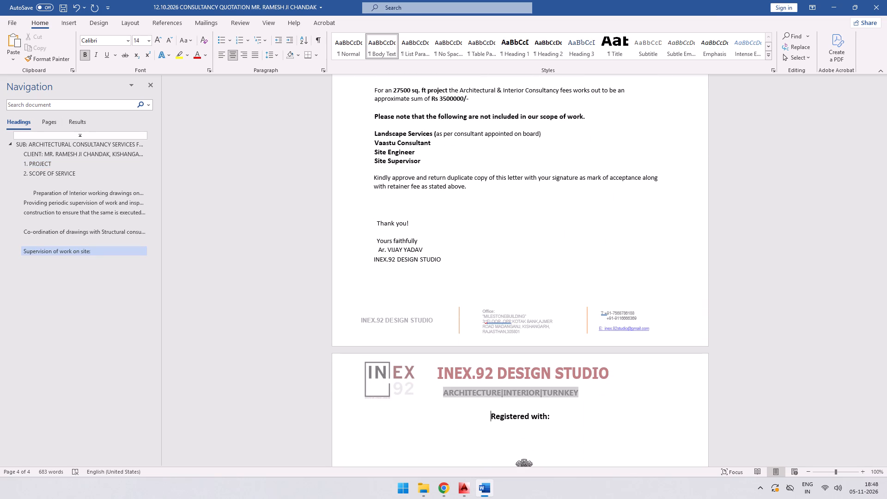
scroll(580, 354, "down", 19)
scroll(585, 375, "up", 9)
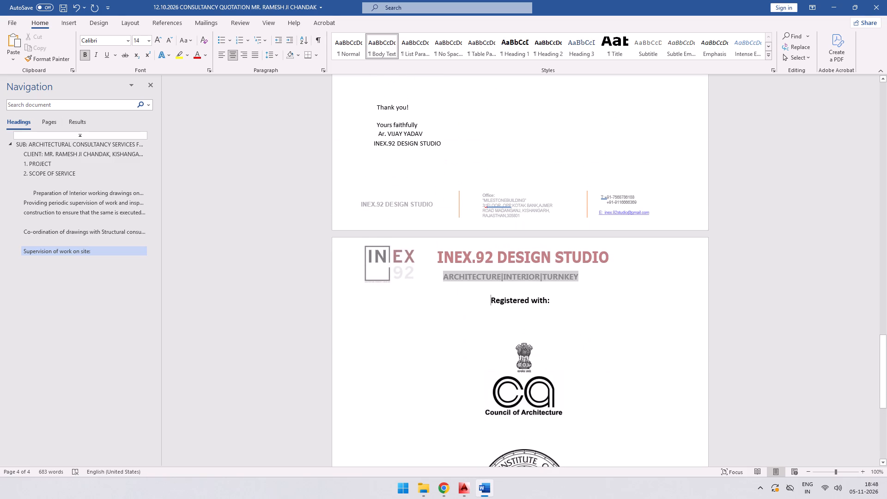
key("Return")
Print one copy of all pages, one-sided, on the EPSON L1300 Series printer.
scroll(535, 475, "down", 9)
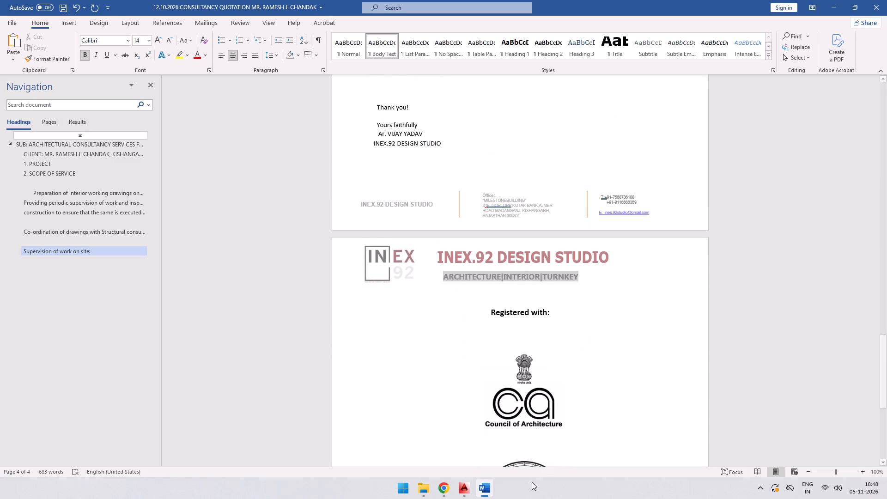
scroll(538, 371, "down", 20)
scroll(561, 370, "up", 18)
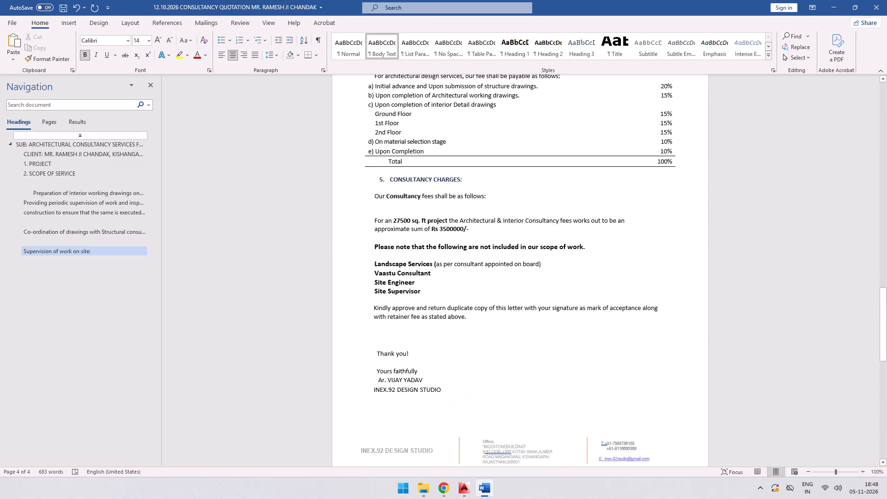
scroll(602, 378, "up", 15)
key("ctrl+p")
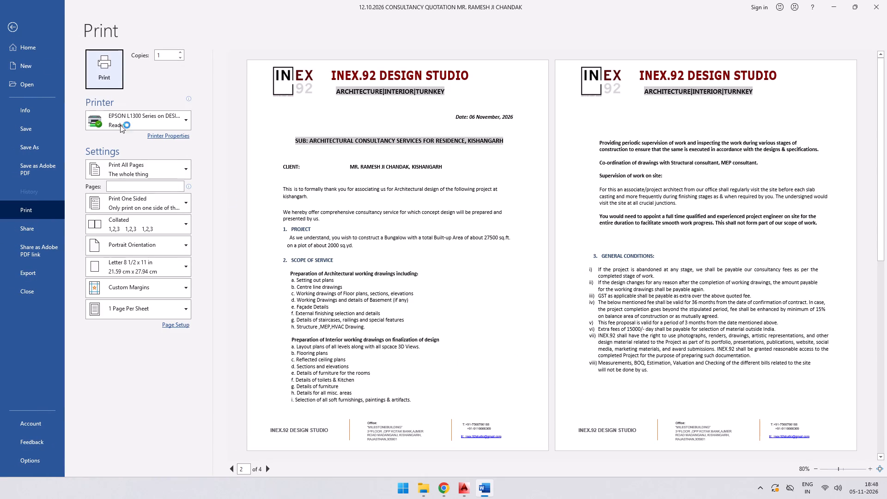
left_click(105, 63)
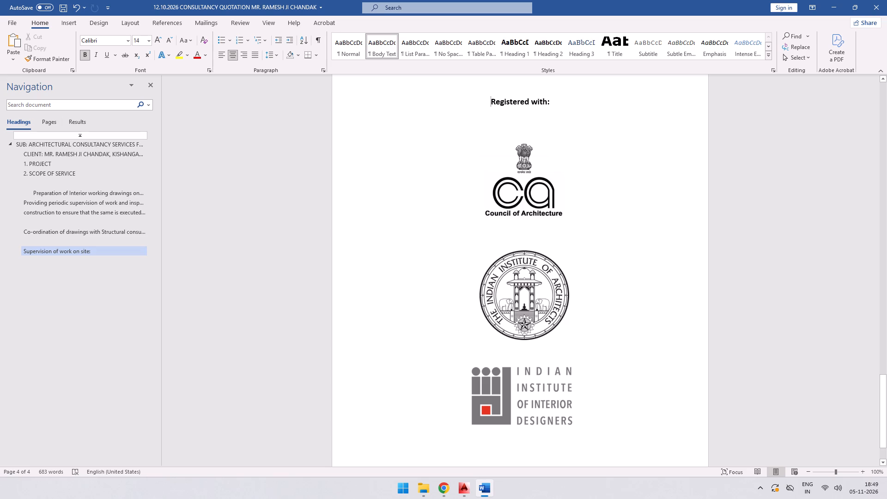
Review the quotation's pages from the registration logos back to the first page, and on to the payment schedule.
scroll(551, 259, "up", 11)
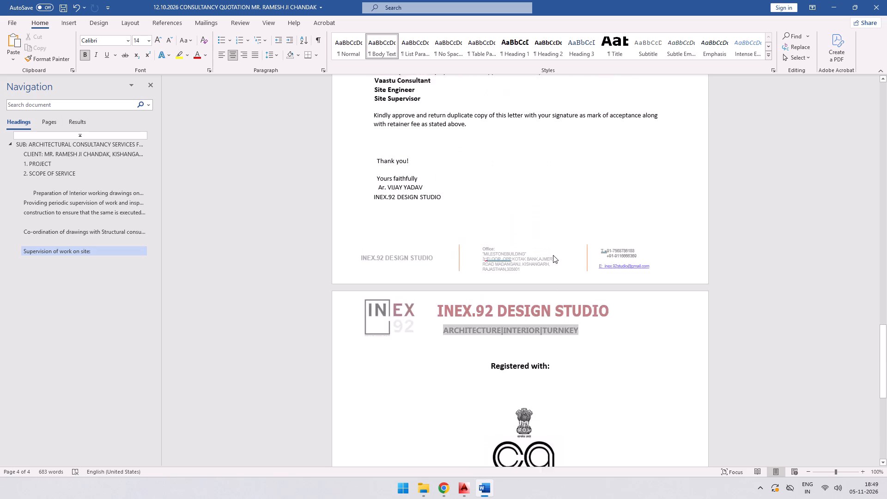
scroll(553, 255, "up", 8)
scroll(515, 276, "up", 5)
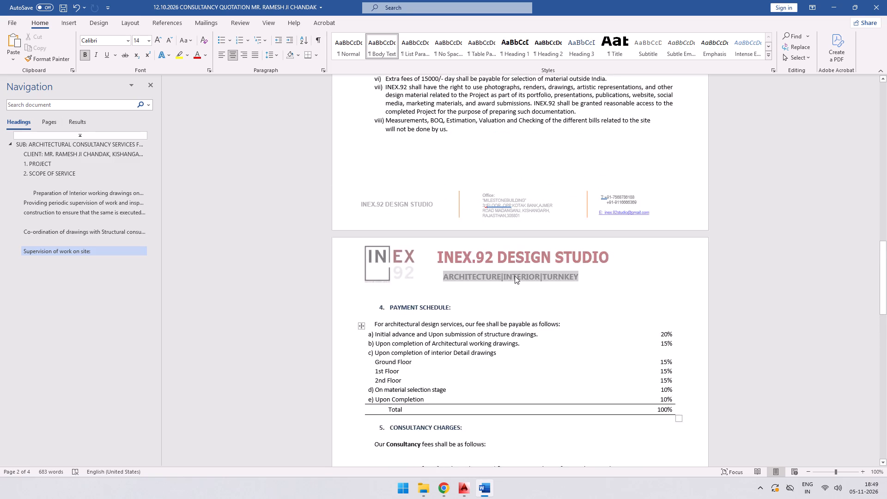
scroll(516, 274, "up", 8)
scroll(273, 145, "up", 2)
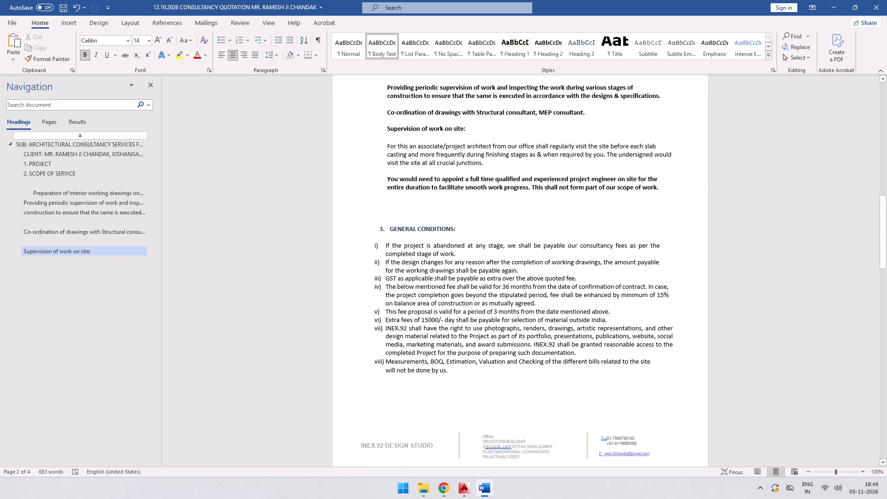
scroll(275, 145, "up", 6)
scroll(434, 135, "up", 7)
scroll(606, 150, "up", 7)
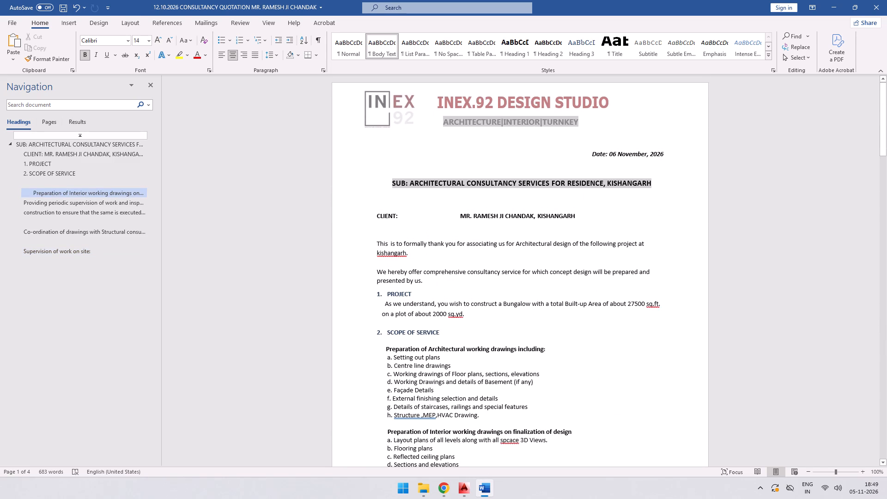
scroll(644, 292, "down", 20)
scroll(644, 290, "down", 7)
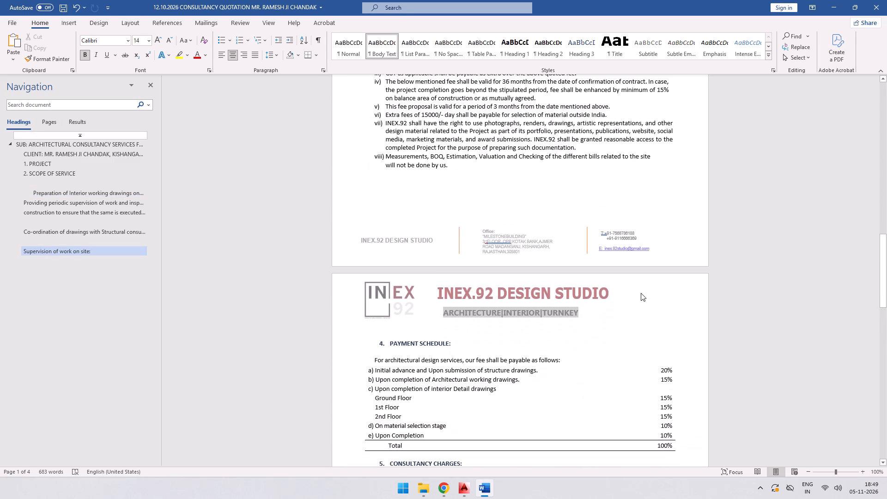
Save the revised quotation document.
key("ctrl+s")
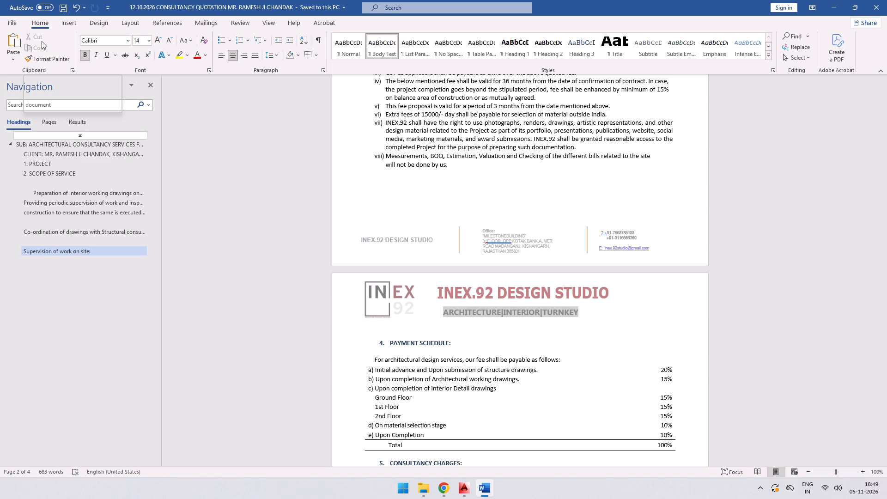
Check the payment schedule, consultancy charges and registration page, and return to the first page.
scroll(320, 213, "down", 5)
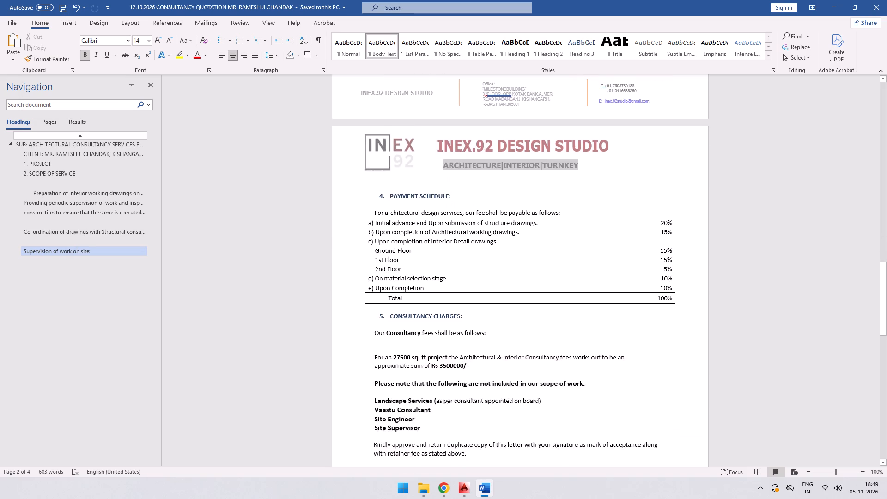
scroll(601, 200, "down", 14)
scroll(508, 457, "down", 17)
scroll(502, 436, "up", 6)
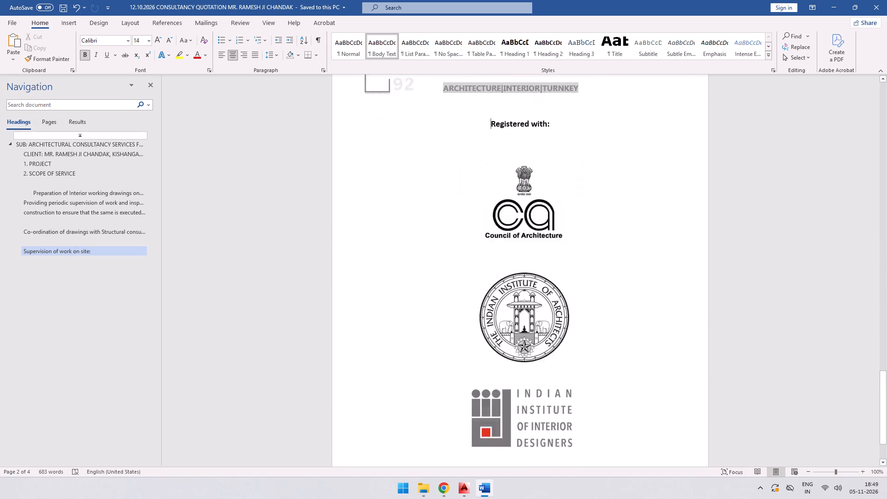
scroll(502, 436, "up", 3)
scroll(502, 436, "down", 2)
scroll(502, 436, "up", 20)
scroll(502, 436, "up", 15)
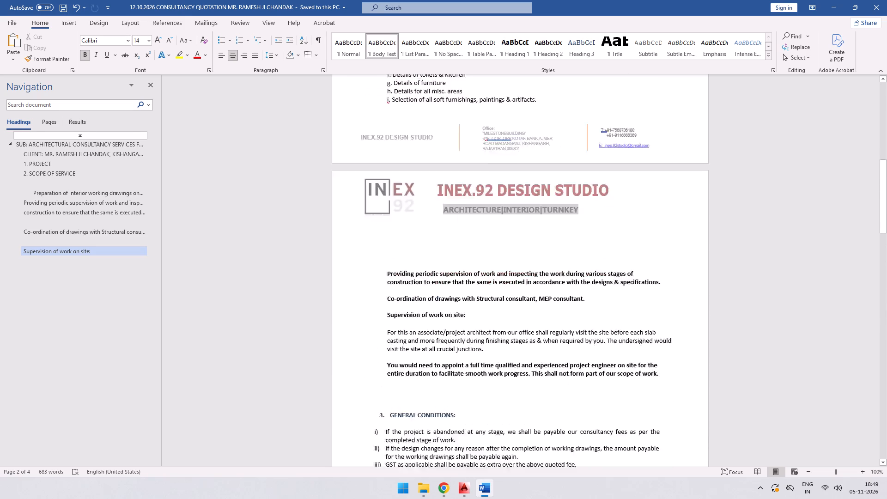
scroll(501, 436, "up", 17)
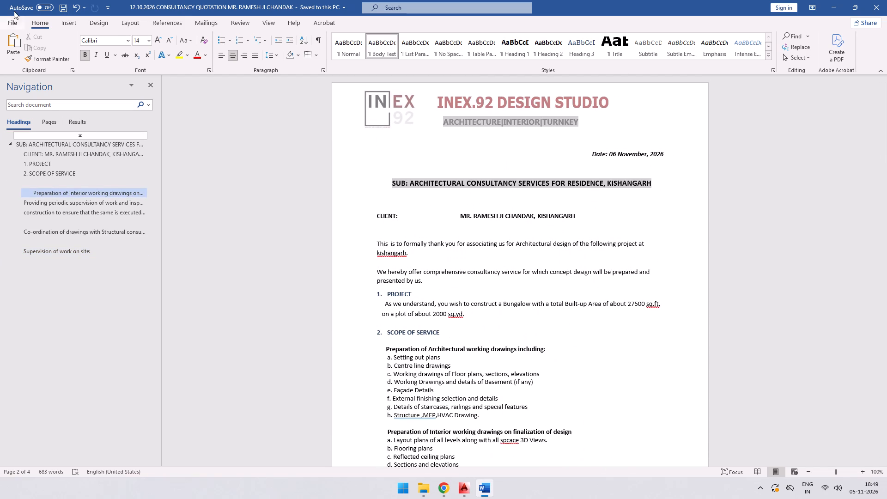
Save the Word quotation once more under its existing name.
left_click(13, 20)
left_click(31, 128)
Export the quotation as a PDF to the client's folder, overwriting the existing 05.11.2026 consultancy quotation PDF.
left_click(9, 19)
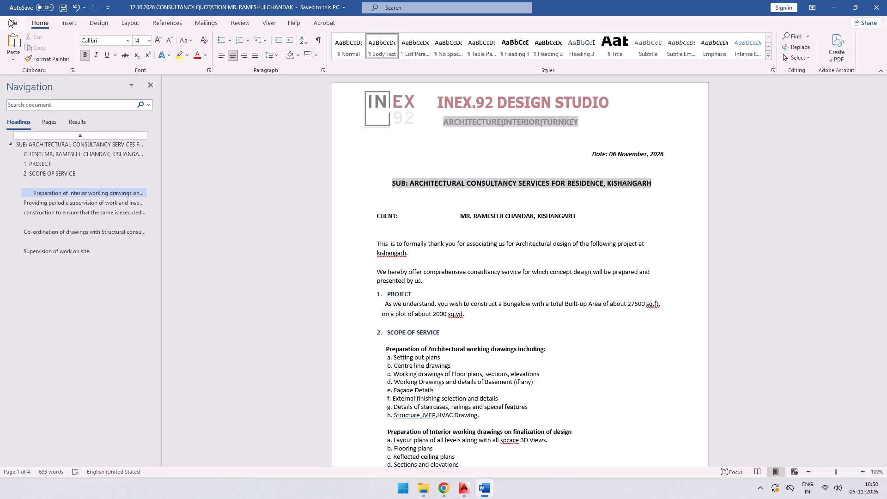
left_click(42, 150)
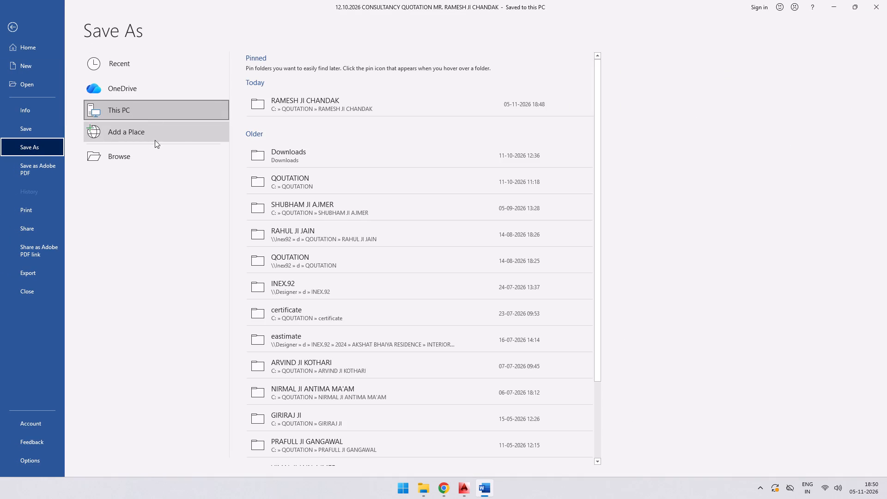
double_click(407, 110)
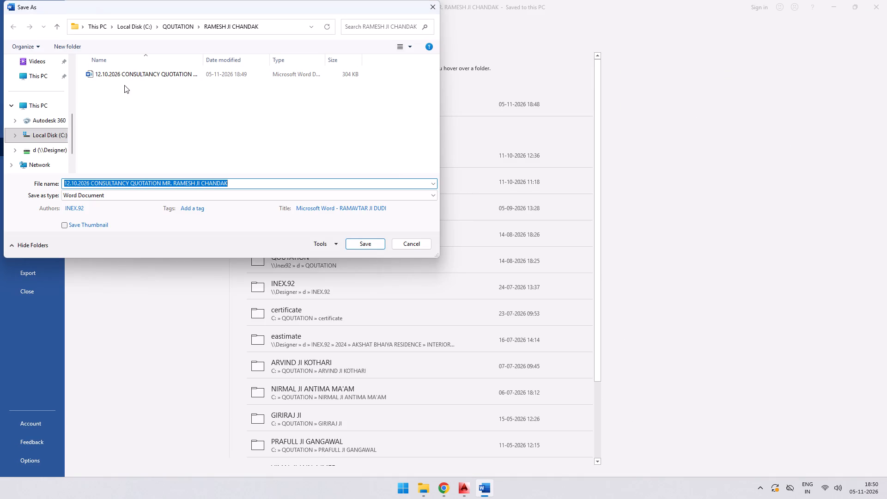
left_click(143, 196)
left_click(101, 244)
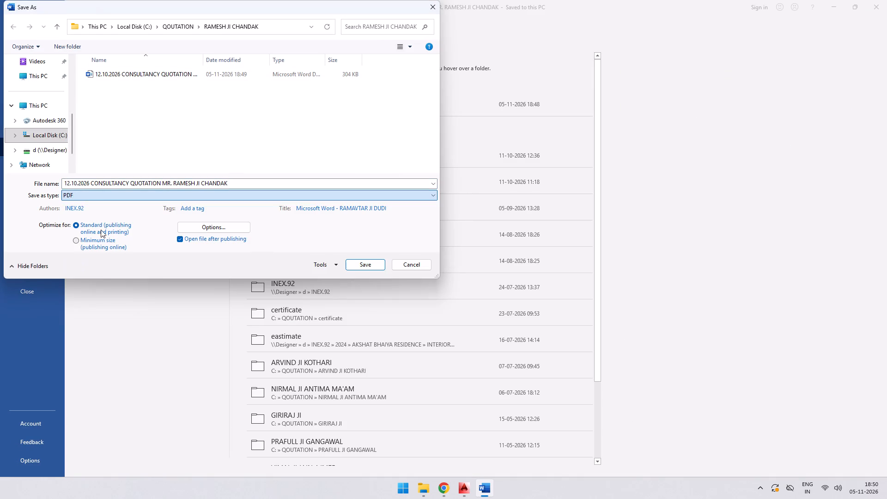
left_click(134, 78)
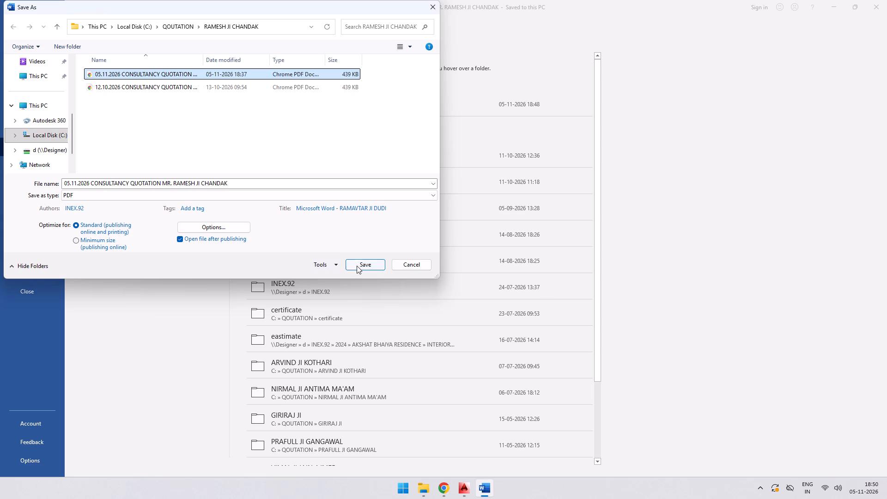
left_click(357, 266)
left_click(413, 268)
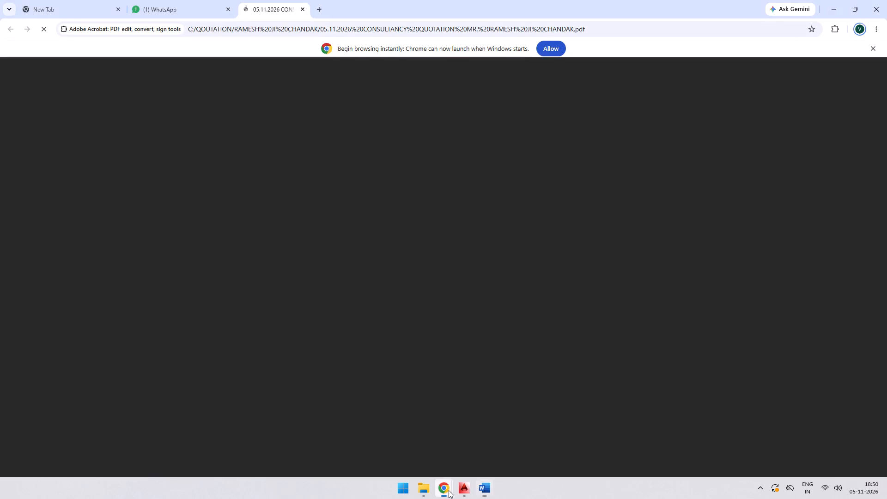